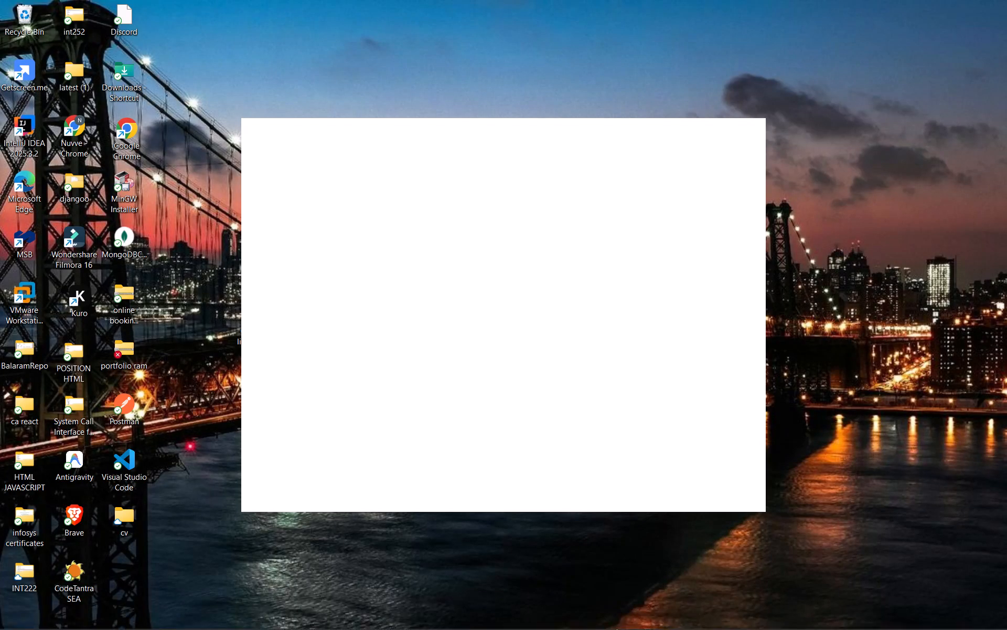
Switch to the open Project1 schedule in Microsoft Project.
click(734, 624)
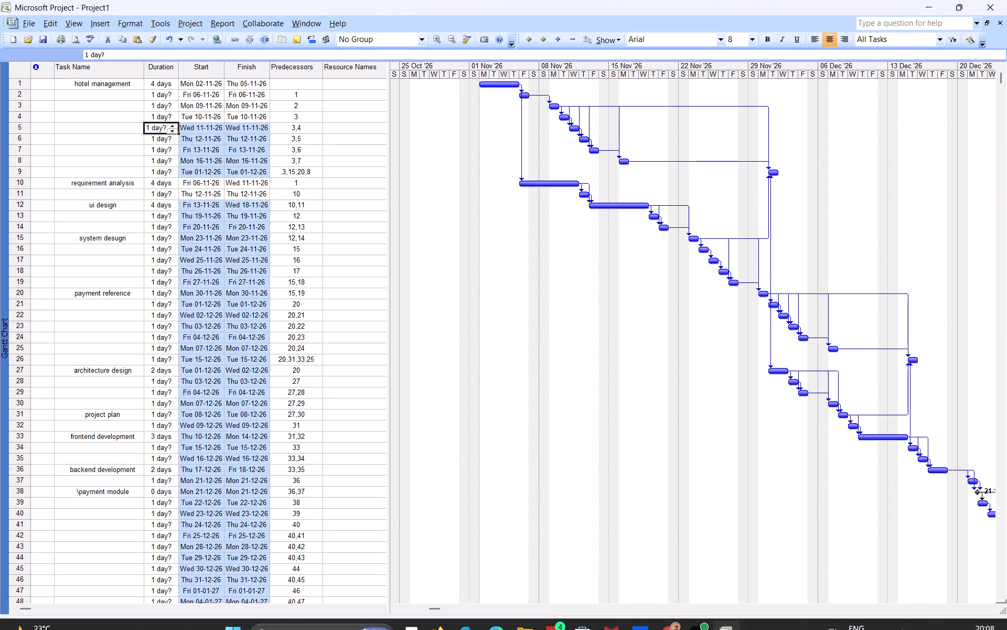
Look over the hotel management task table and its Gantt chart from the first tasks down.
scroll(207, 191, up, 4)
scroll(207, 200, down, 7)
scroll(207, 200, up, 6)
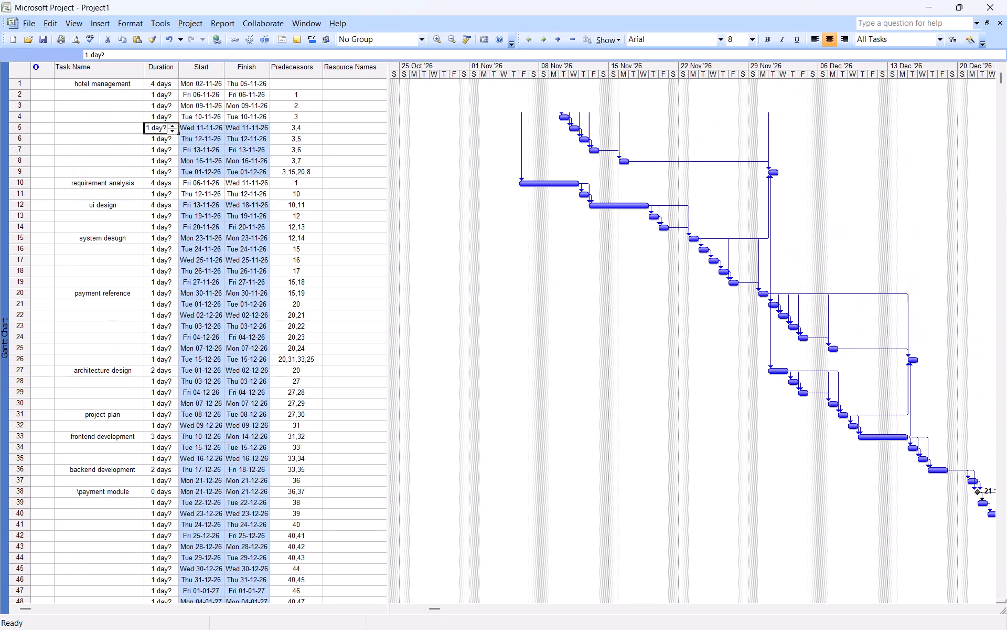
scroll(207, 199, up, 10)
click(213, 186)
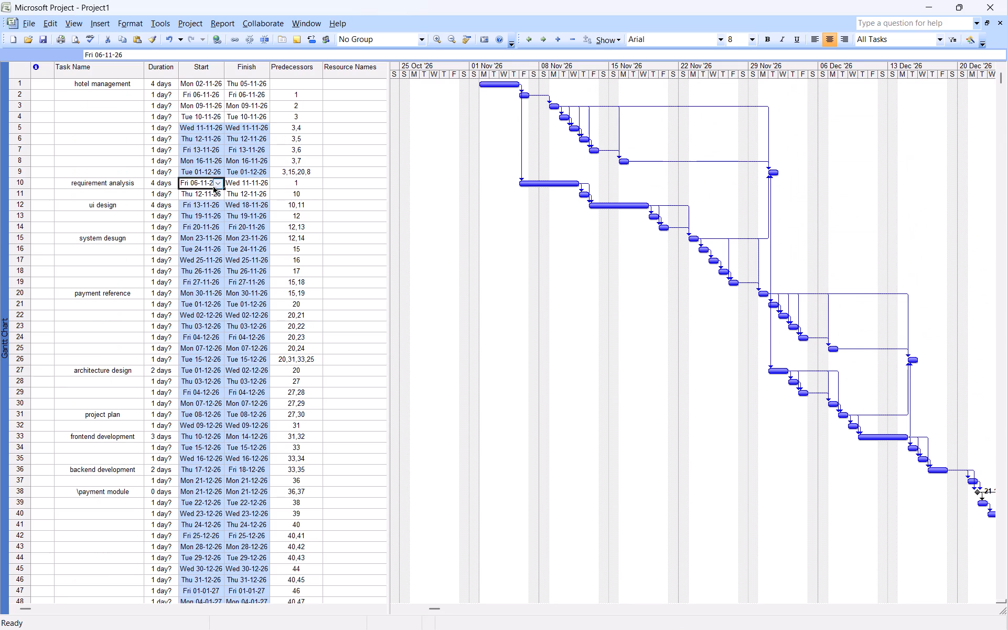
click(444, 164)
Examine the Duration, Start, Finish and Predecessors columns of the task table.
click(301, 69)
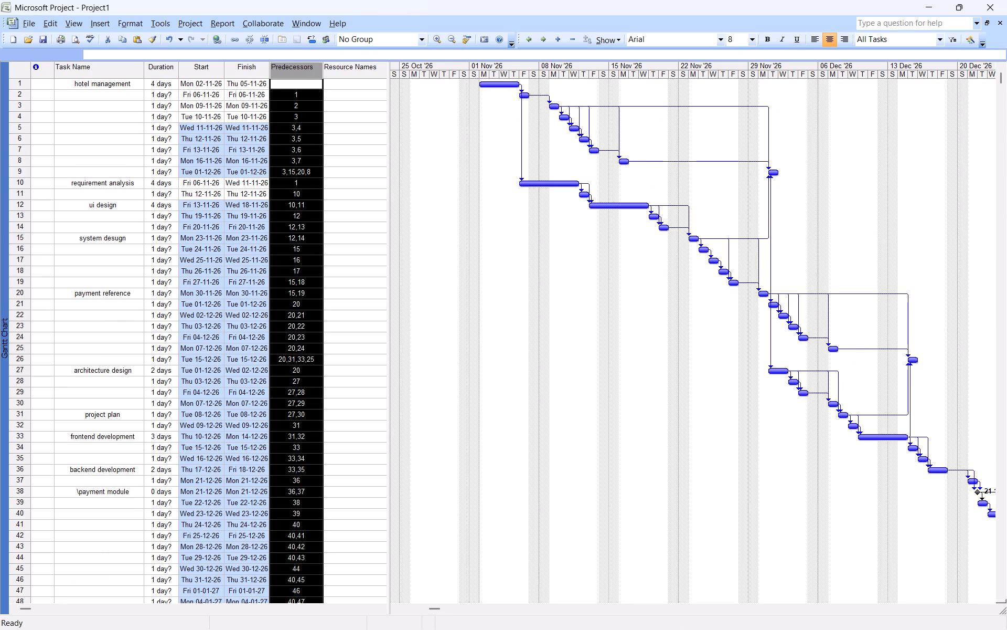
click(260, 61)
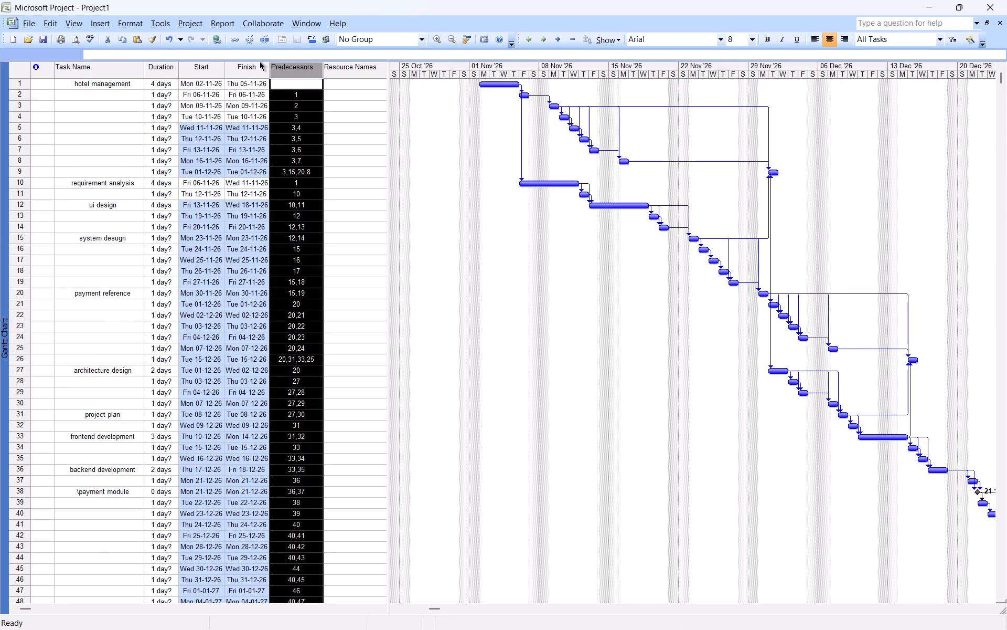
click(254, 68)
click(280, 66)
click(249, 62)
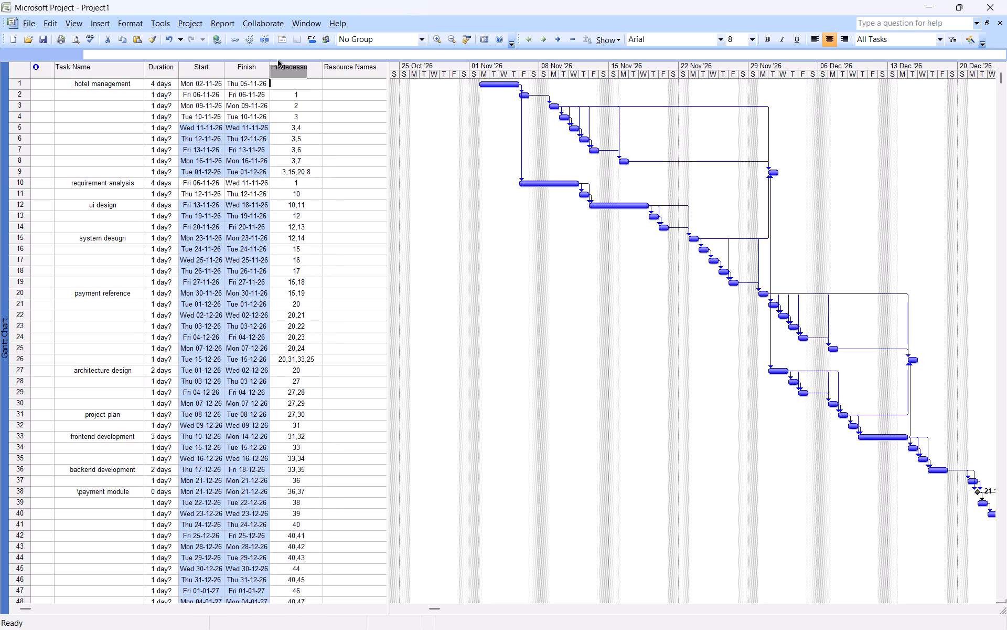
click(277, 59)
click(285, 71)
drag(250, 72, 244, 72)
click(159, 66)
click(201, 71)
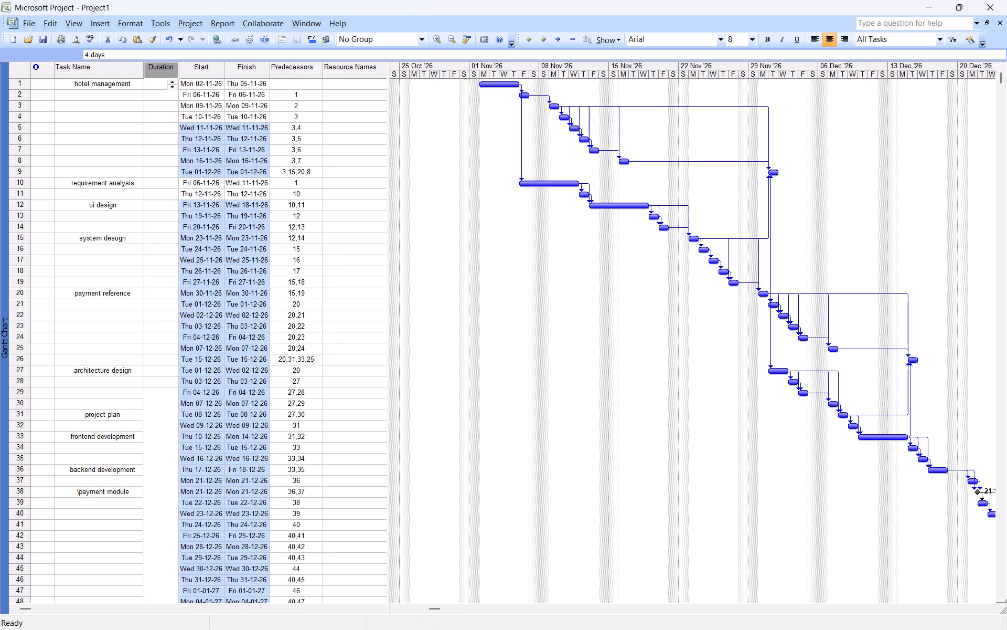
click(242, 70)
click(284, 71)
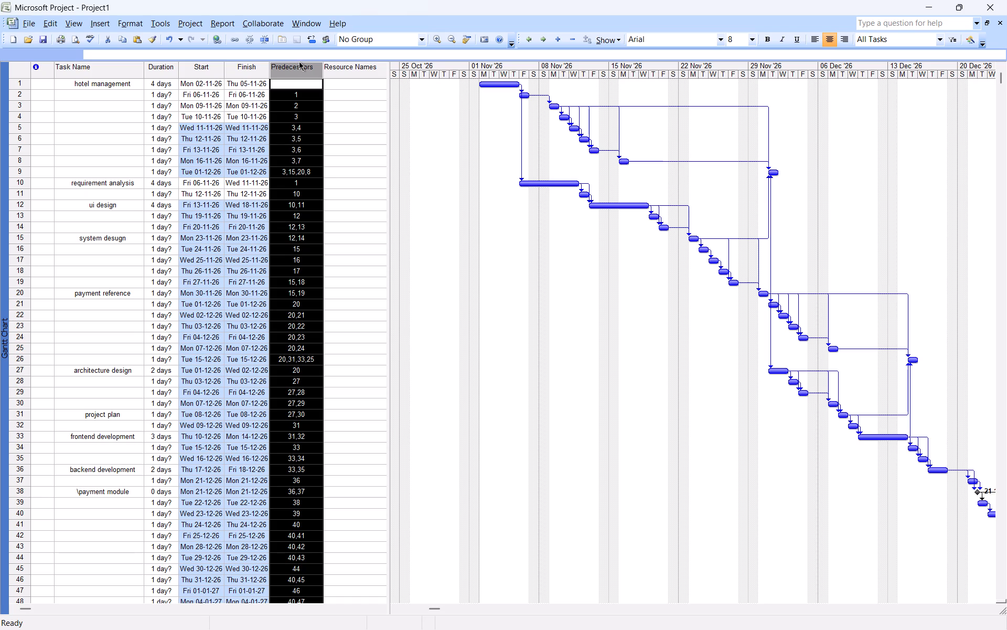
click(386, 4)
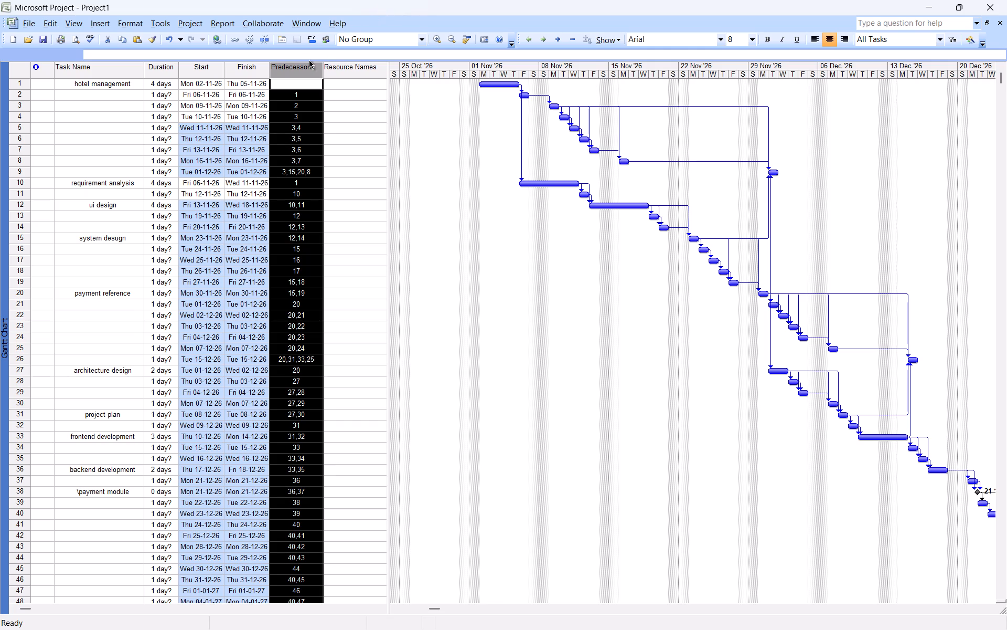
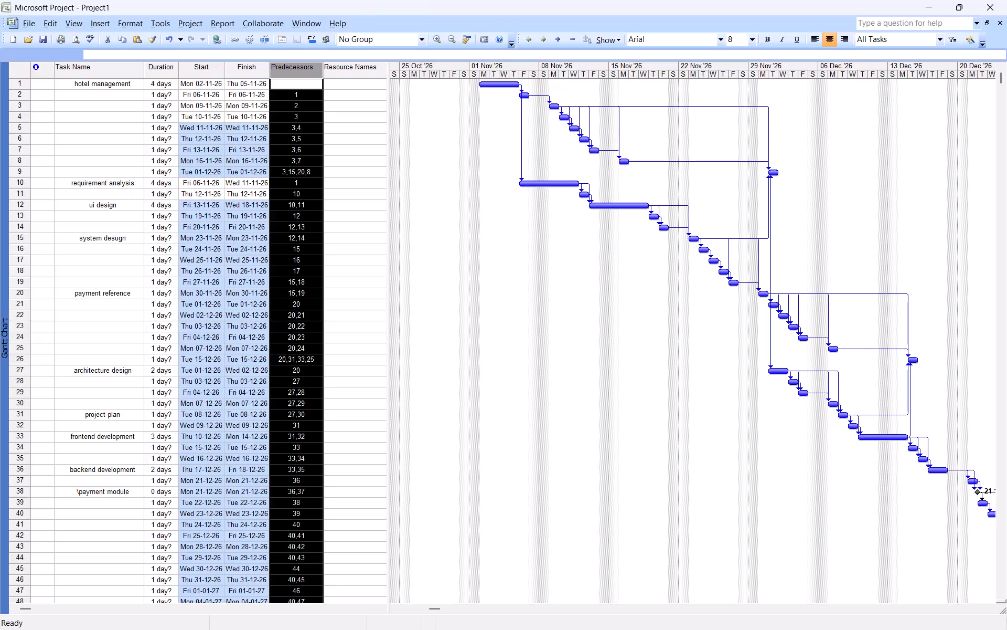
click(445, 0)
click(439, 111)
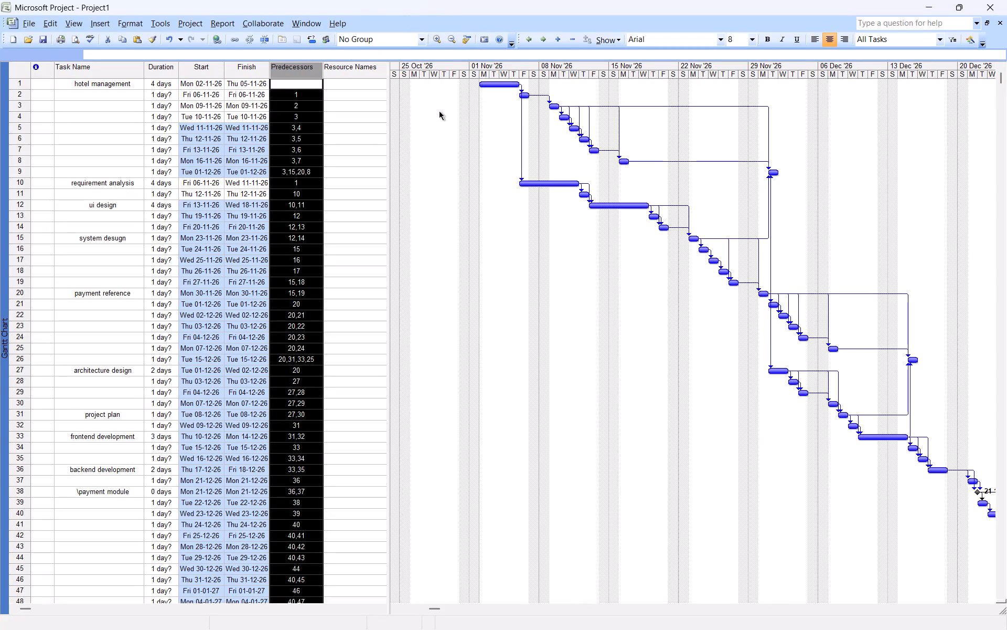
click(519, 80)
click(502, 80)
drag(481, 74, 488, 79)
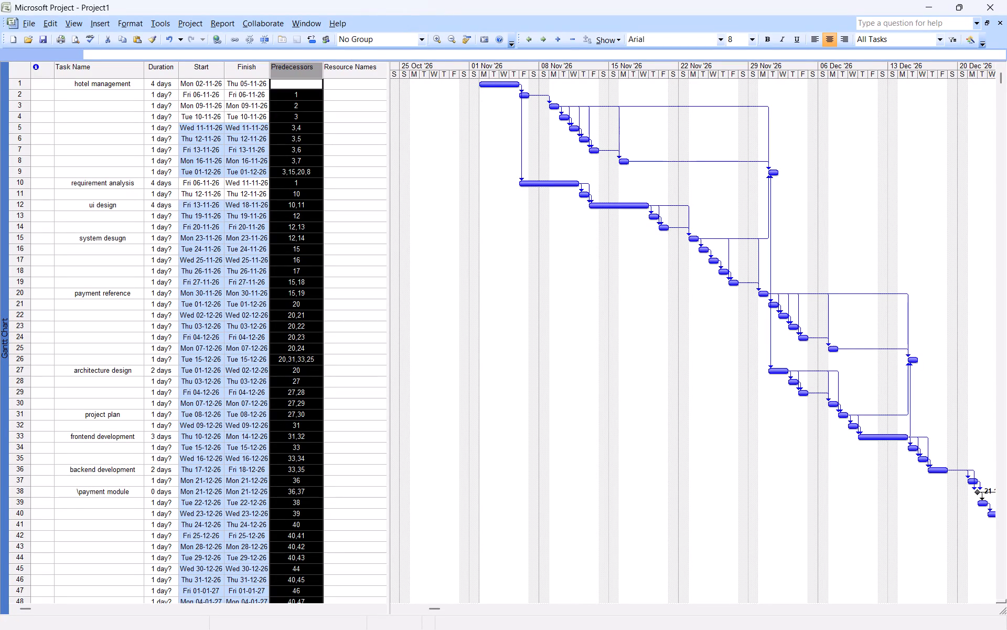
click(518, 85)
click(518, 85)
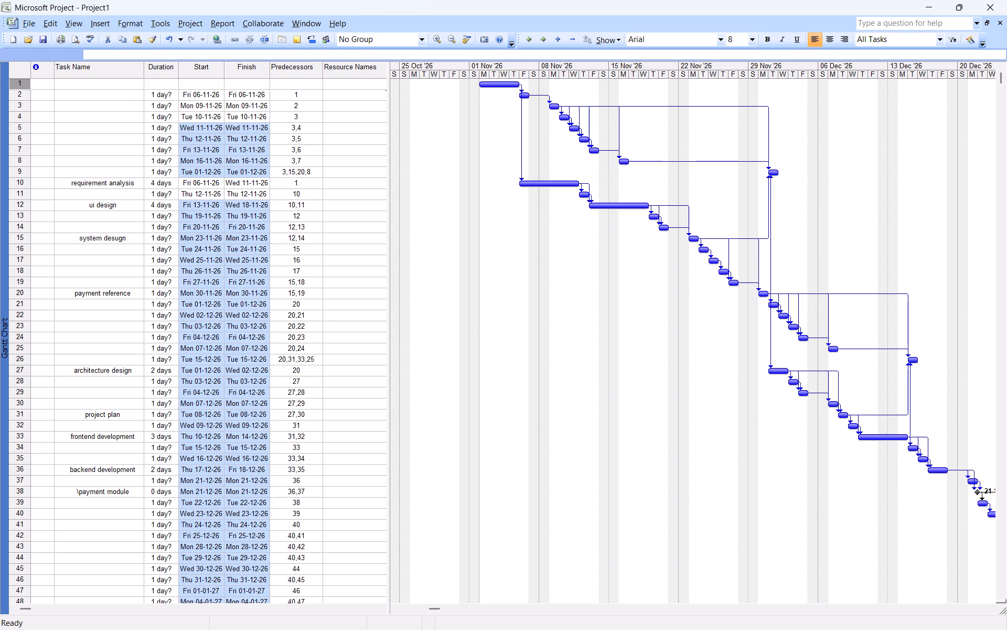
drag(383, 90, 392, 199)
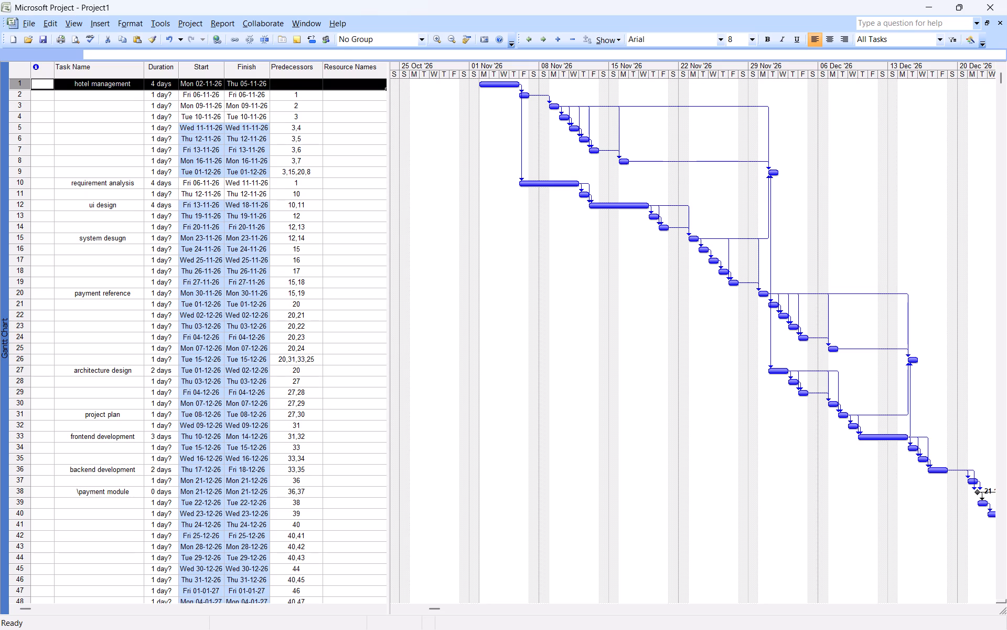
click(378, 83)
Examine the task table's Resource Names, Predecessors, Finish, Start and Duration columns one after another.
click(353, 66)
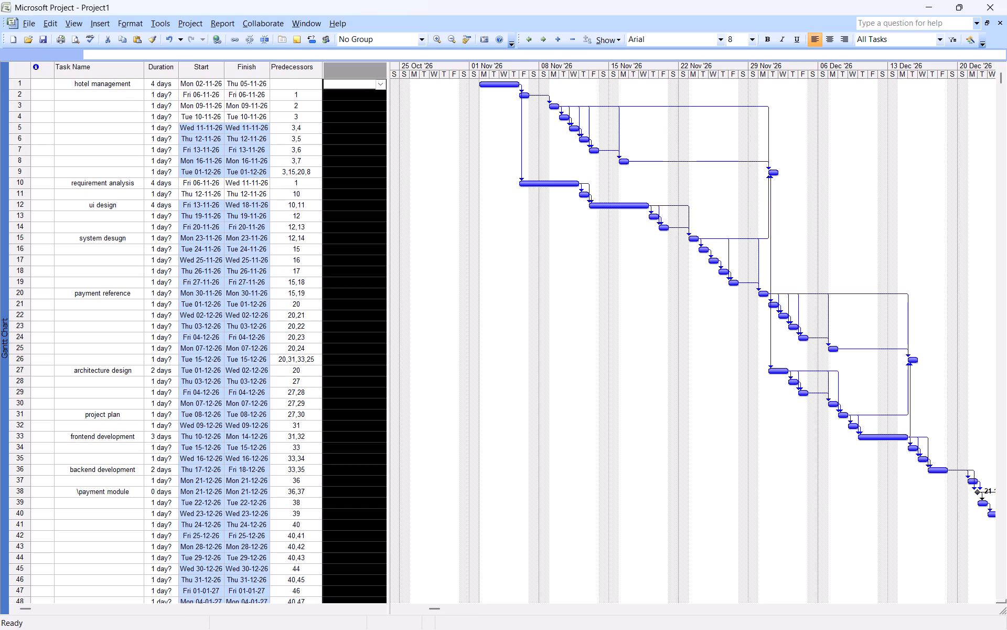
click(312, 61)
click(290, 65)
click(269, 65)
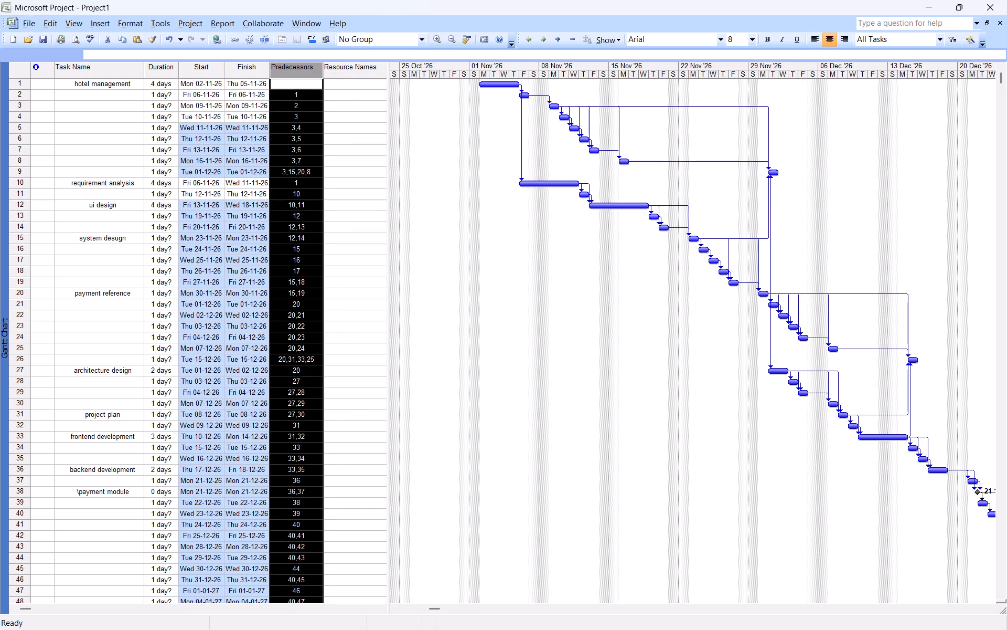
click(253, 65)
click(209, 66)
click(161, 67)
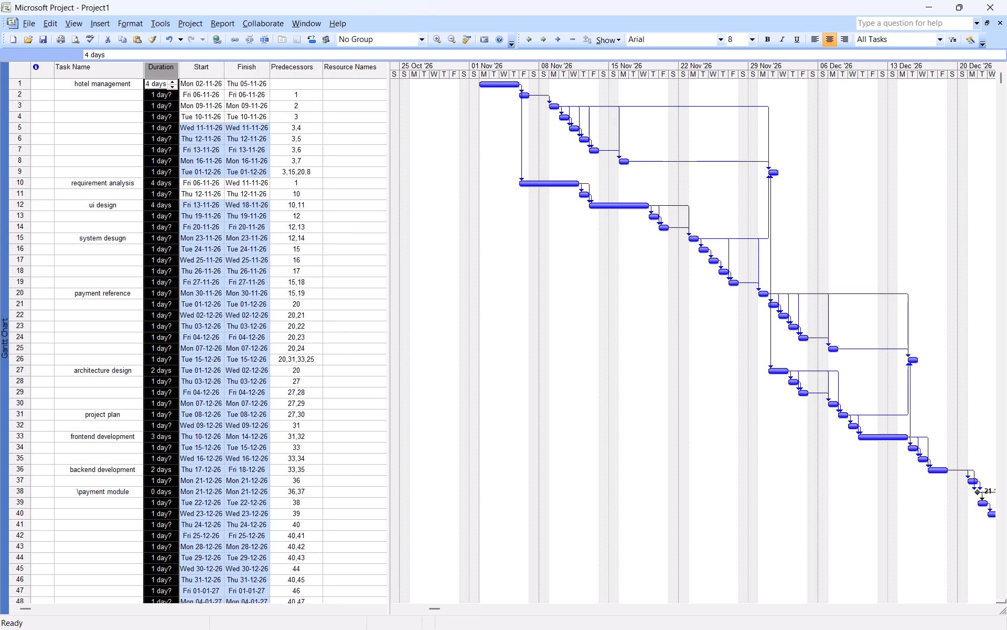
click(186, 72)
click(240, 65)
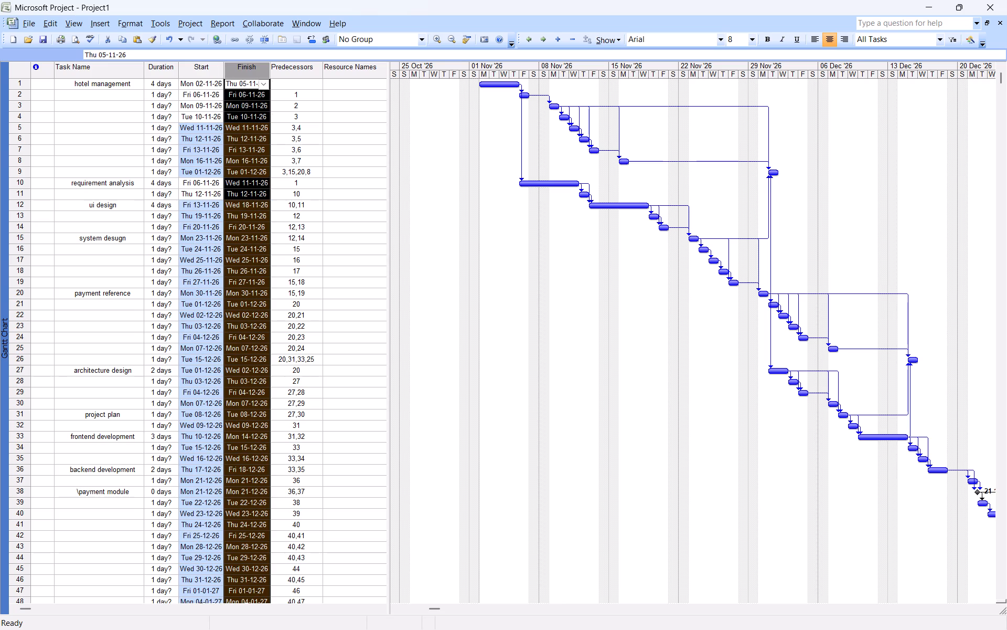
click(296, 71)
click(199, 73)
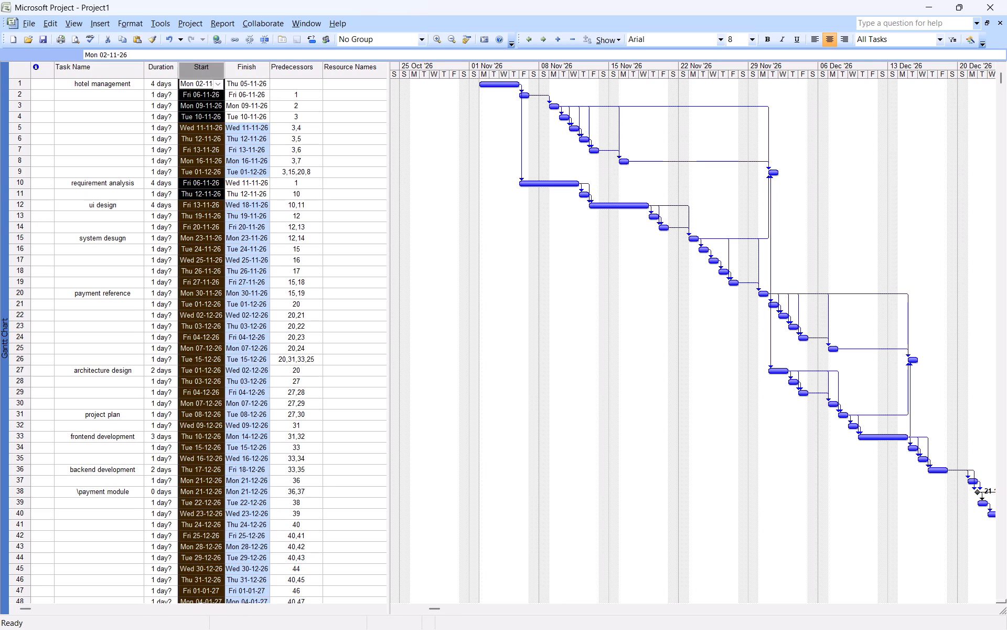
click(163, 69)
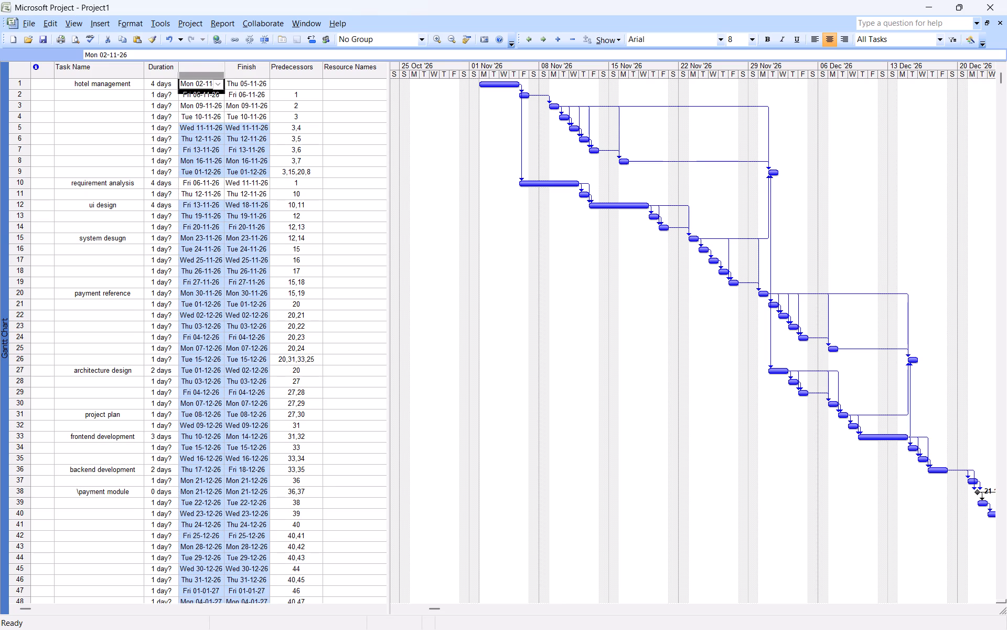
click(196, 63)
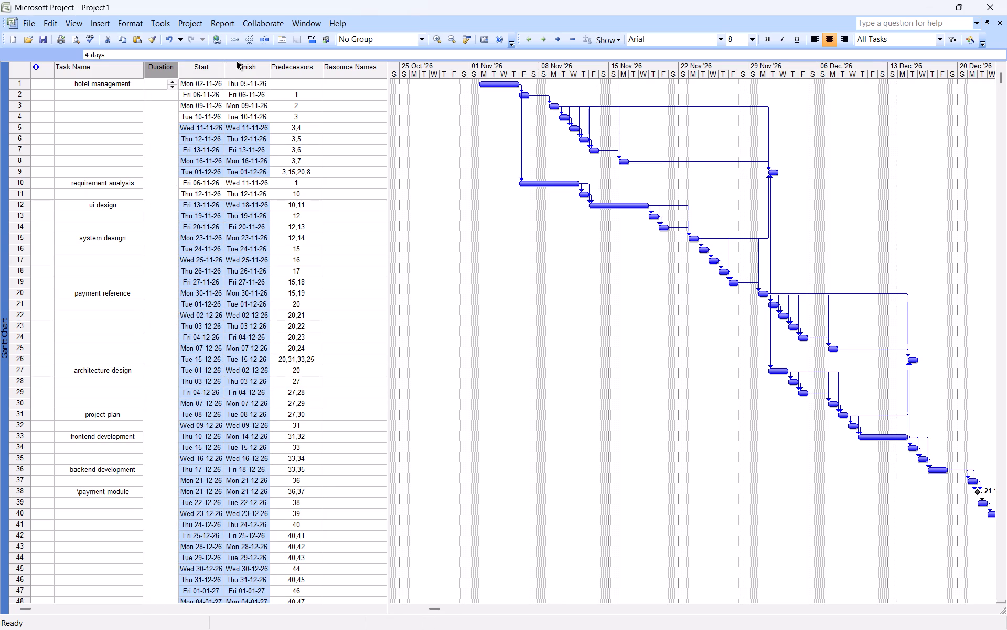
click(237, 61)
click(237, 63)
click(203, 69)
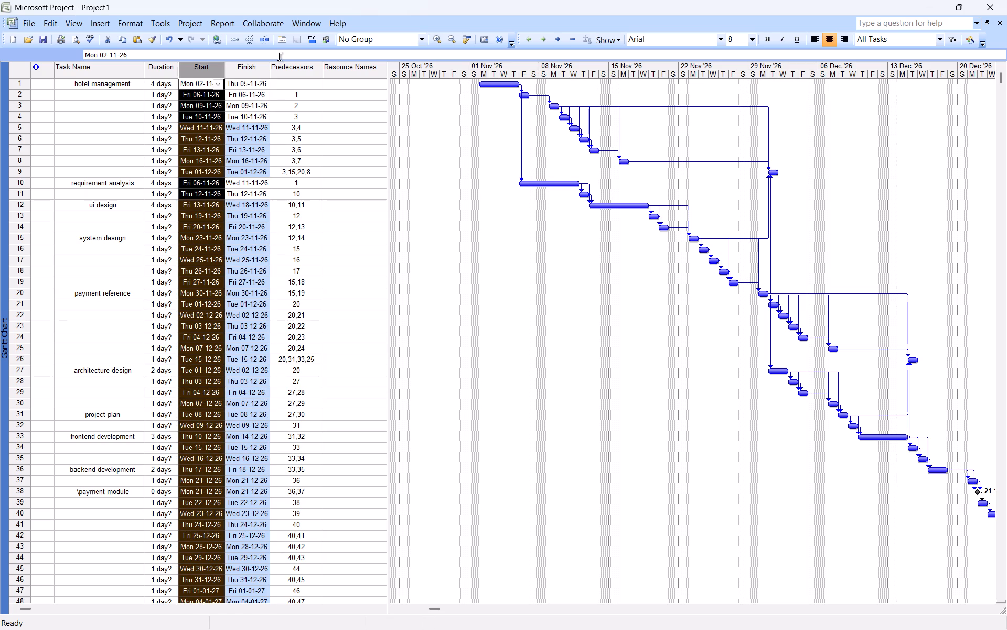
click(278, 68)
click(198, 77)
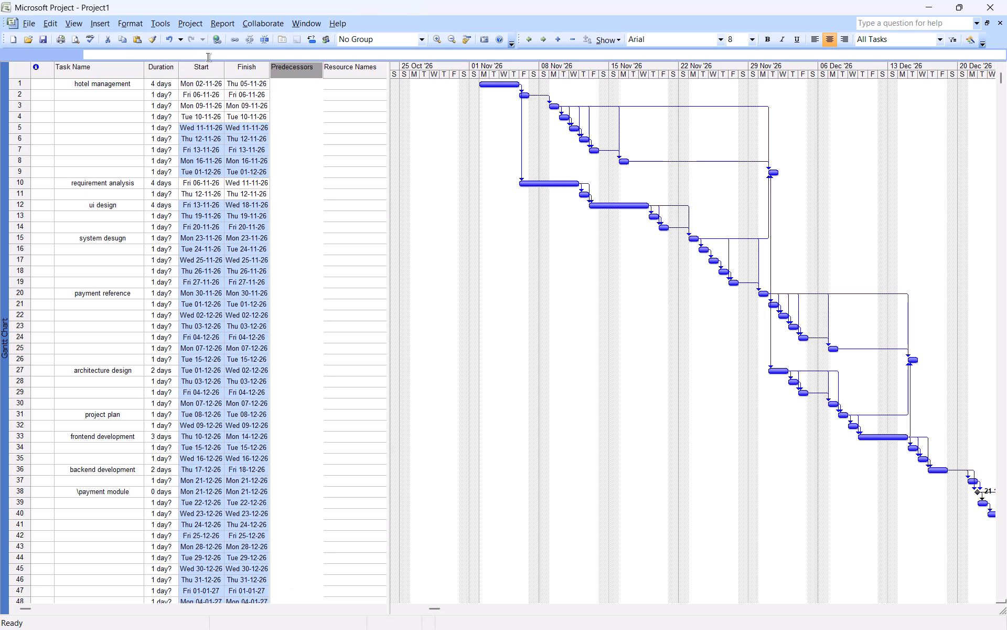
click(232, 68)
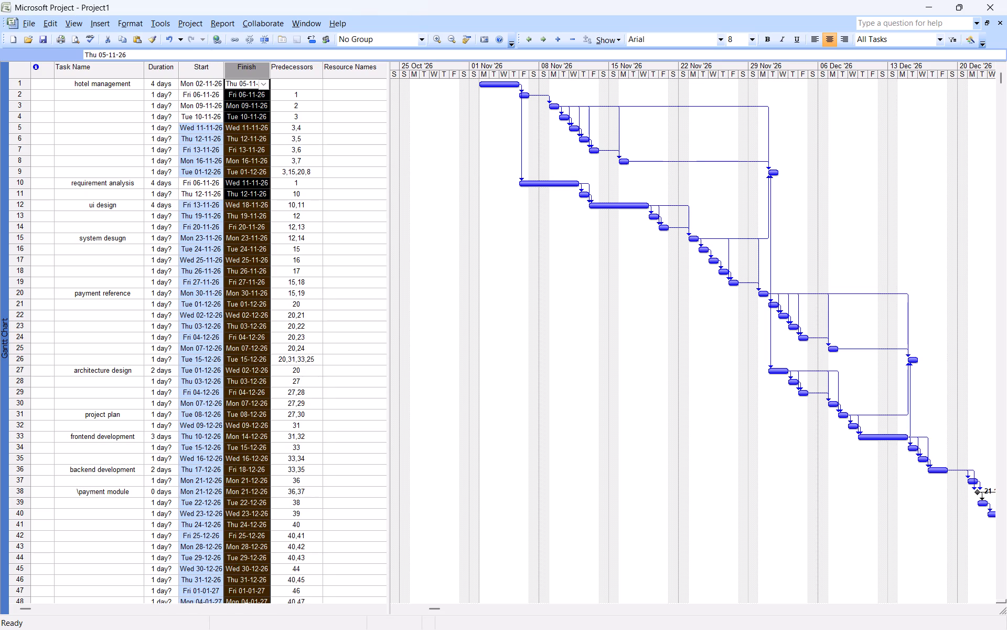
click(210, 78)
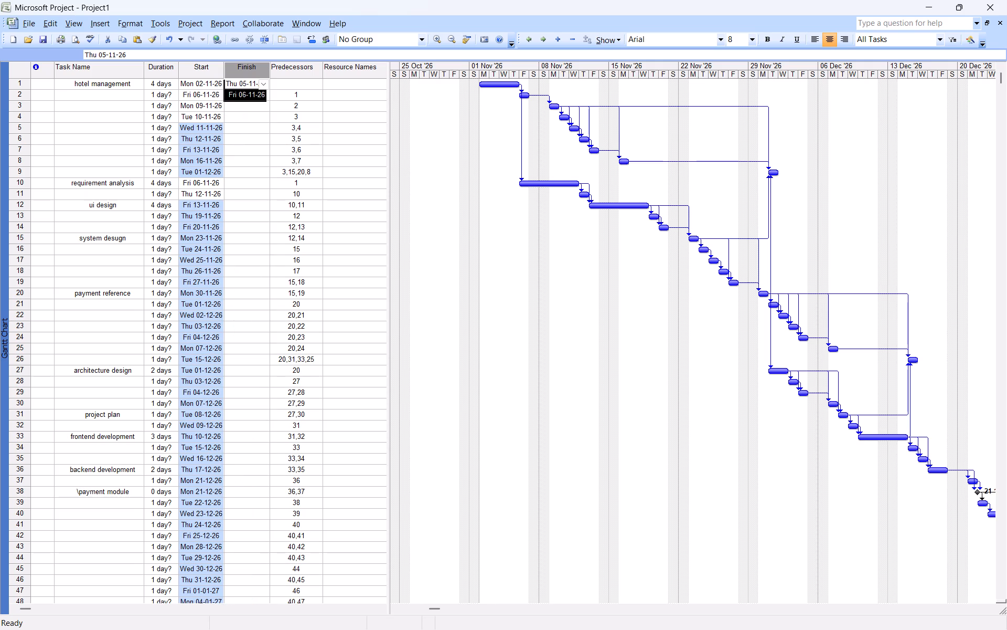
Change the middle pattern of the Task bar style to the fifth available pattern, a dense shaded fill, and apply it to the Gantt chart.
scroll(300, 174, down, 4)
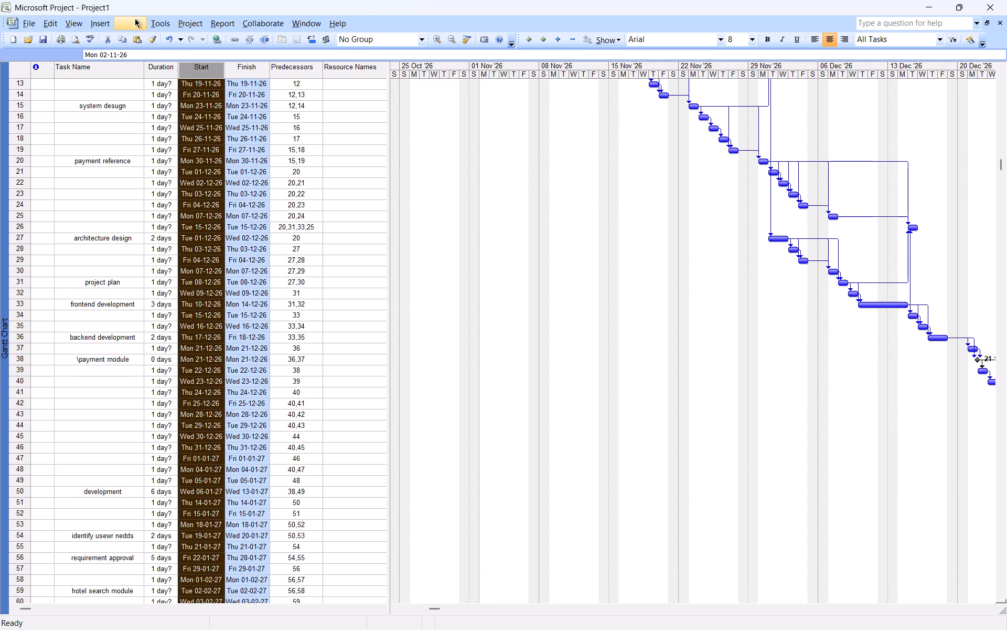
click(135, 18)
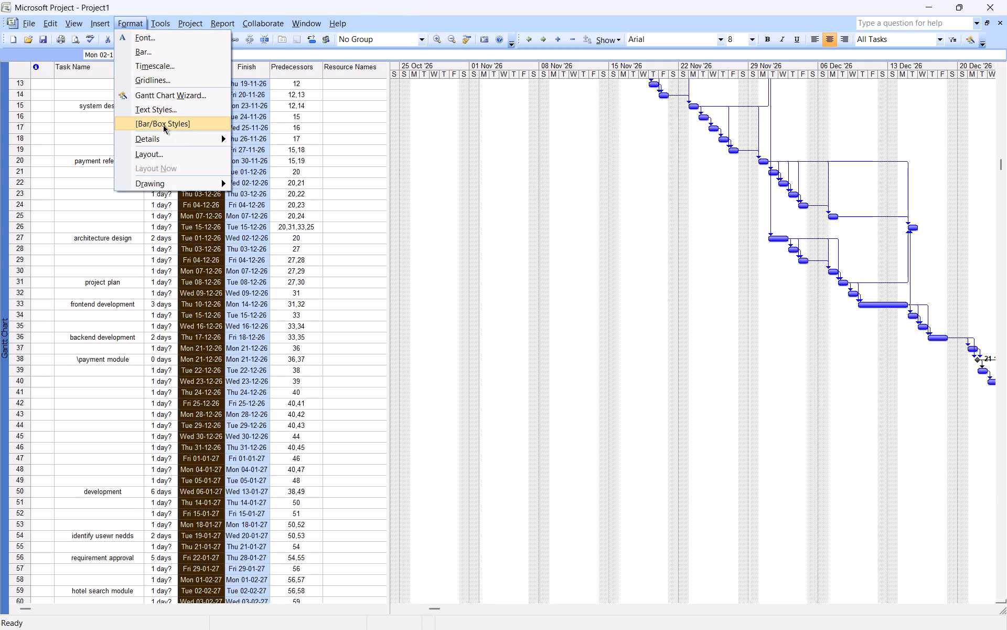
click(163, 125)
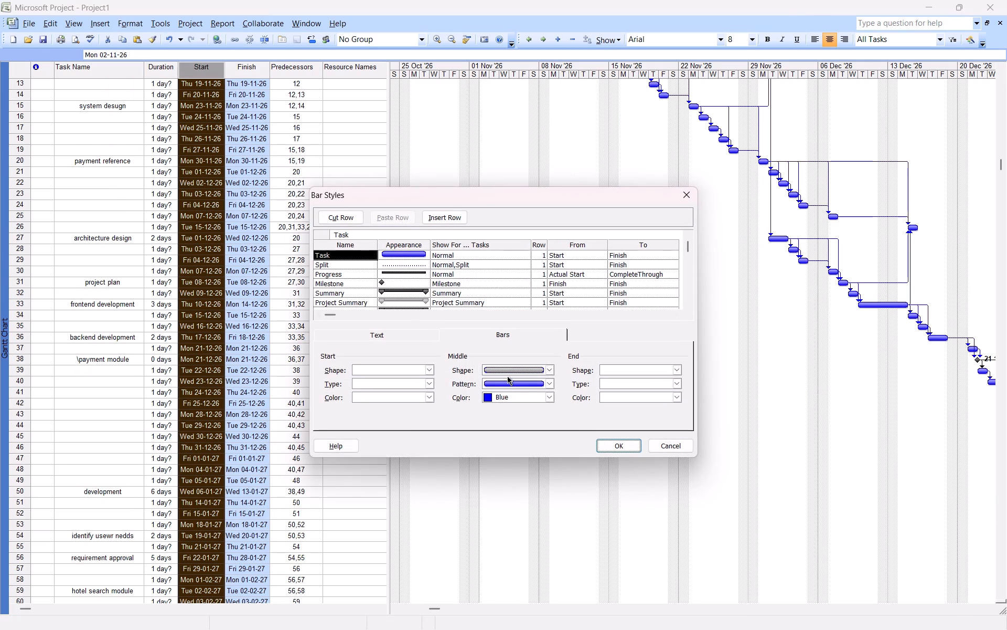
click(522, 385)
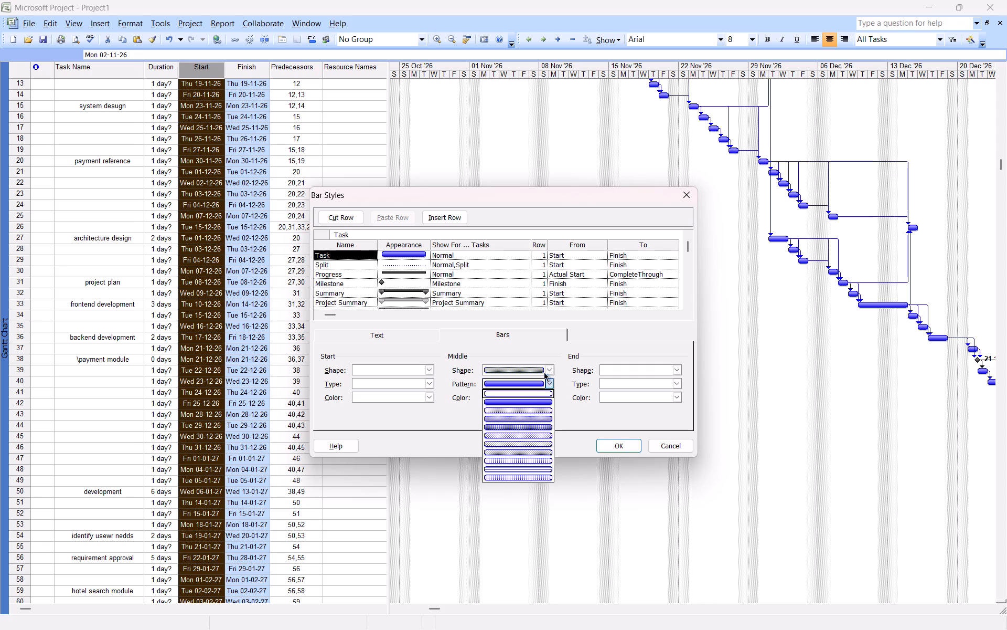
click(517, 426)
click(633, 444)
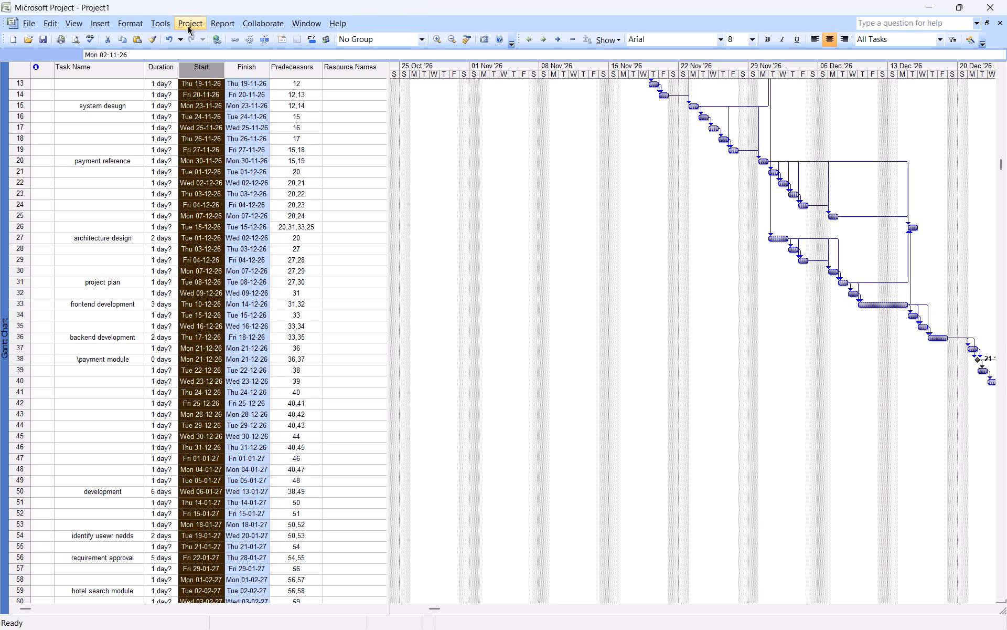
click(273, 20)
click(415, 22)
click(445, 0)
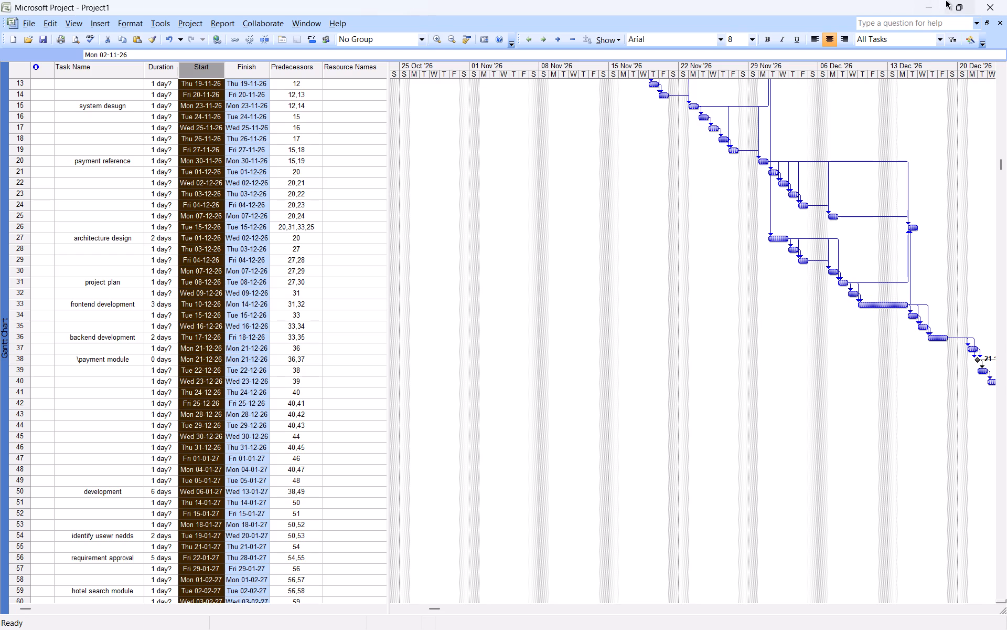
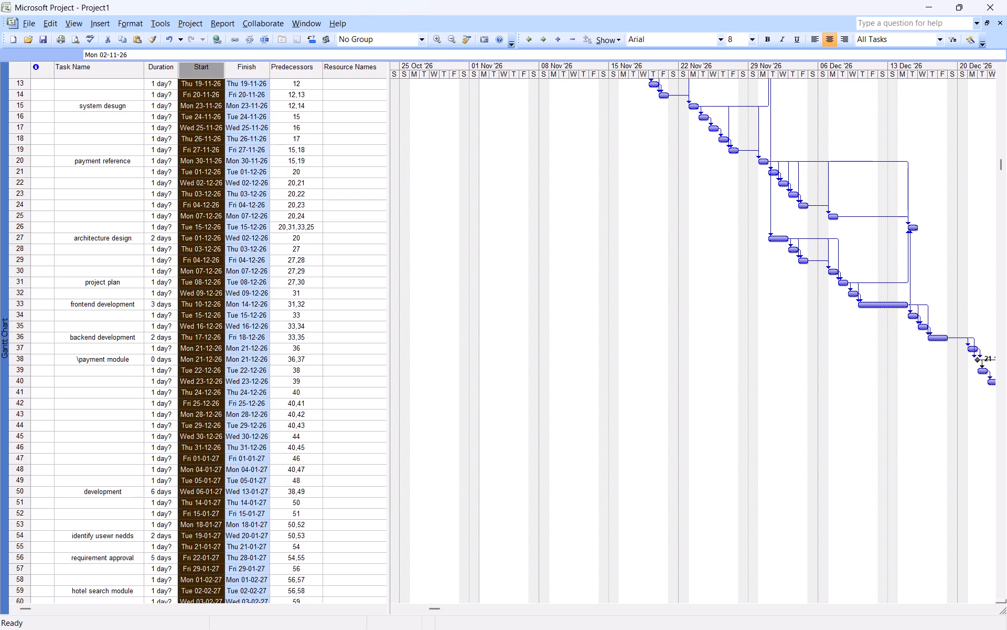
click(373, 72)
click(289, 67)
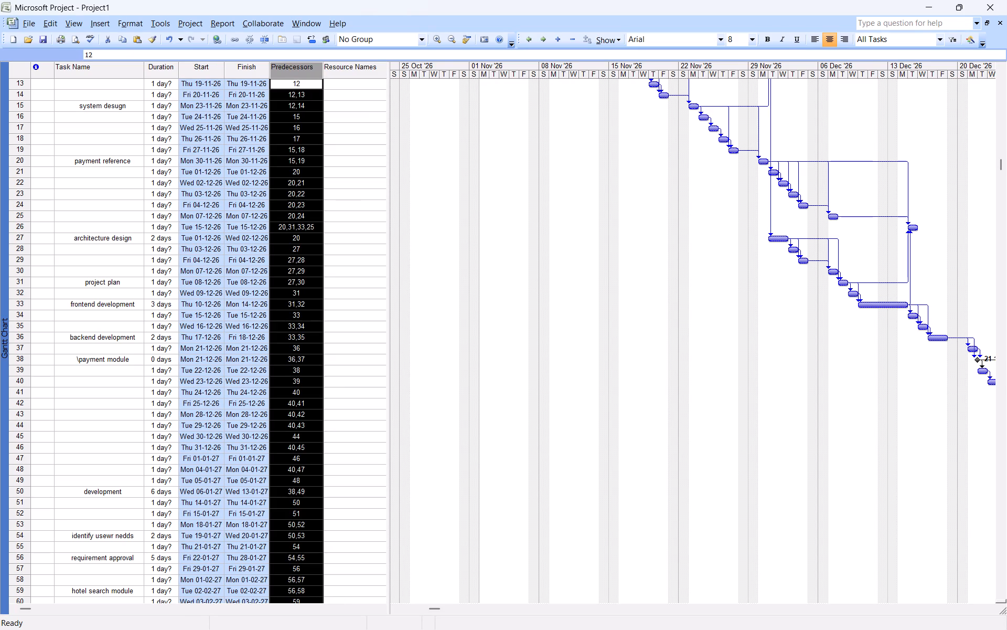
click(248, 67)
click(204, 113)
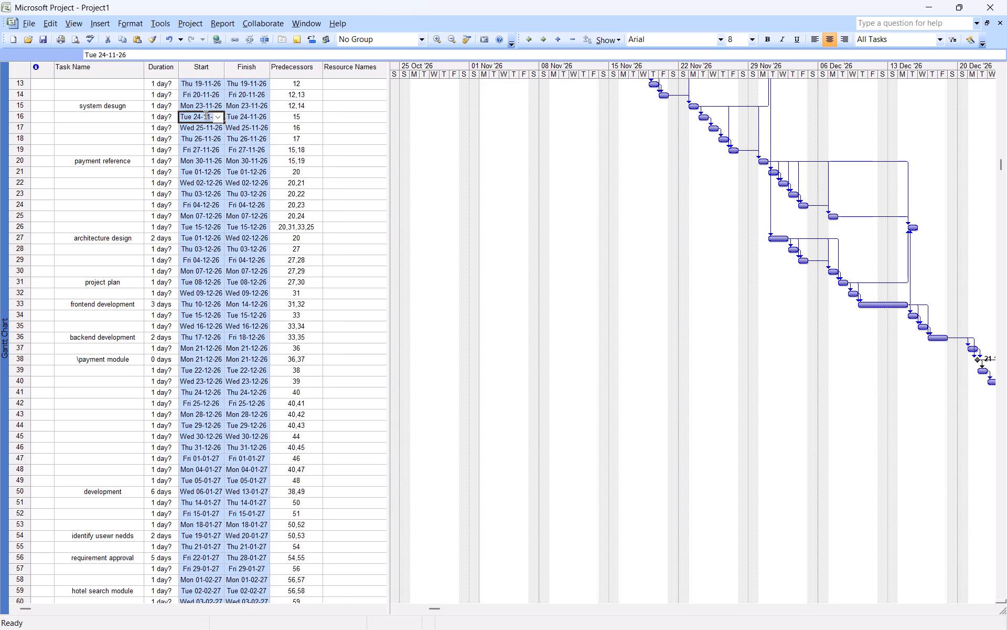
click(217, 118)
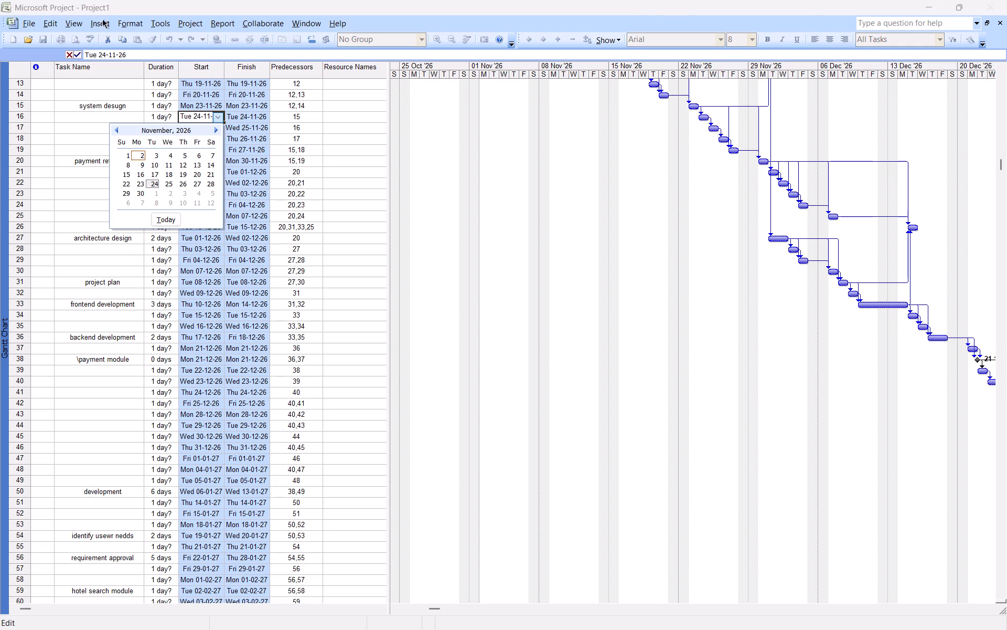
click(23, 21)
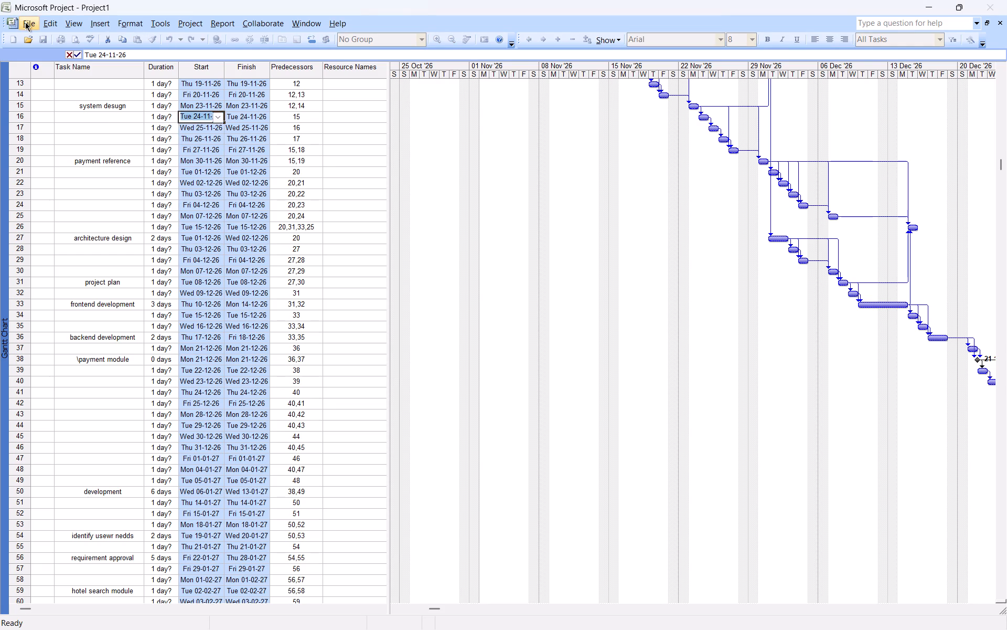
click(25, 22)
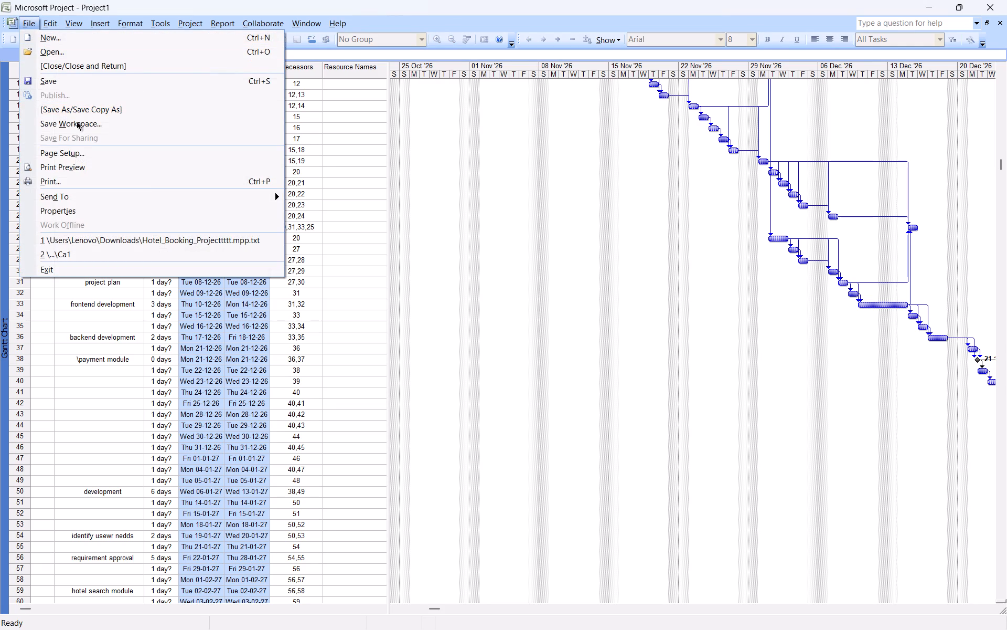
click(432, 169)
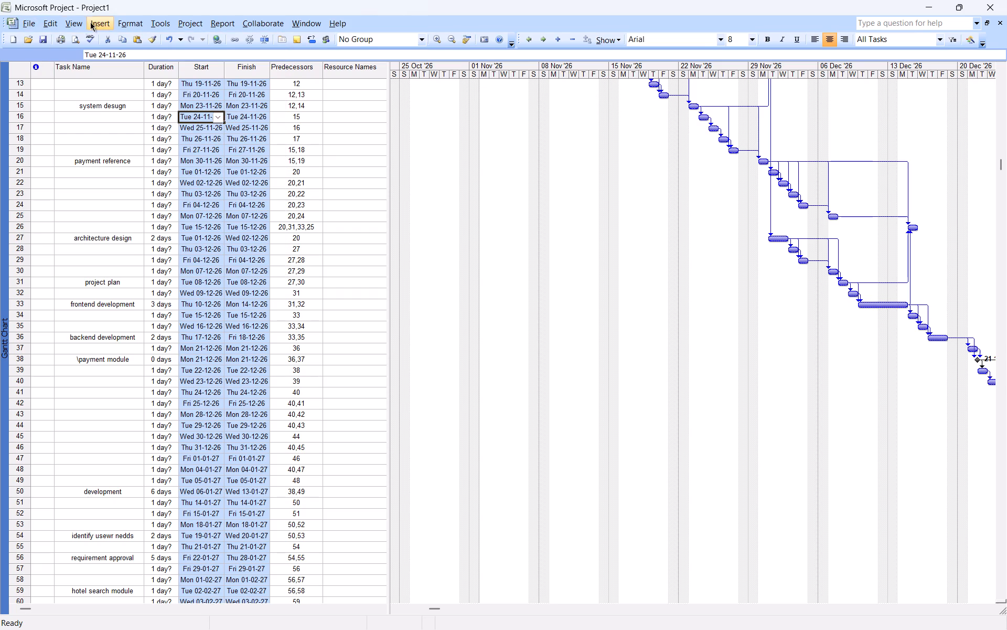
In the Change Working Time settings, choose Standard (Project Calendar) as the calendar for the project.
click(26, 24)
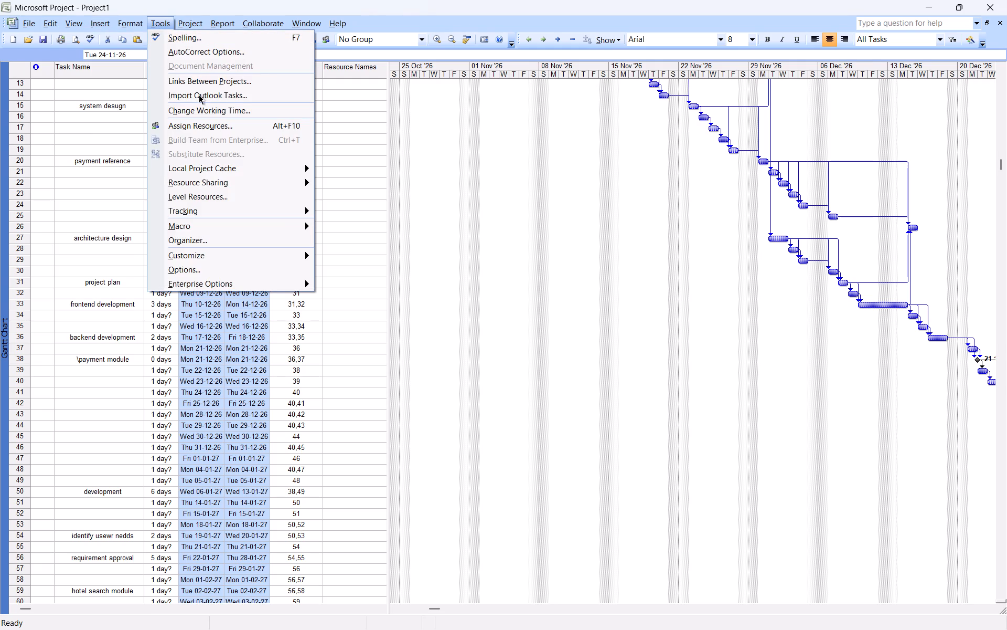
click(200, 109)
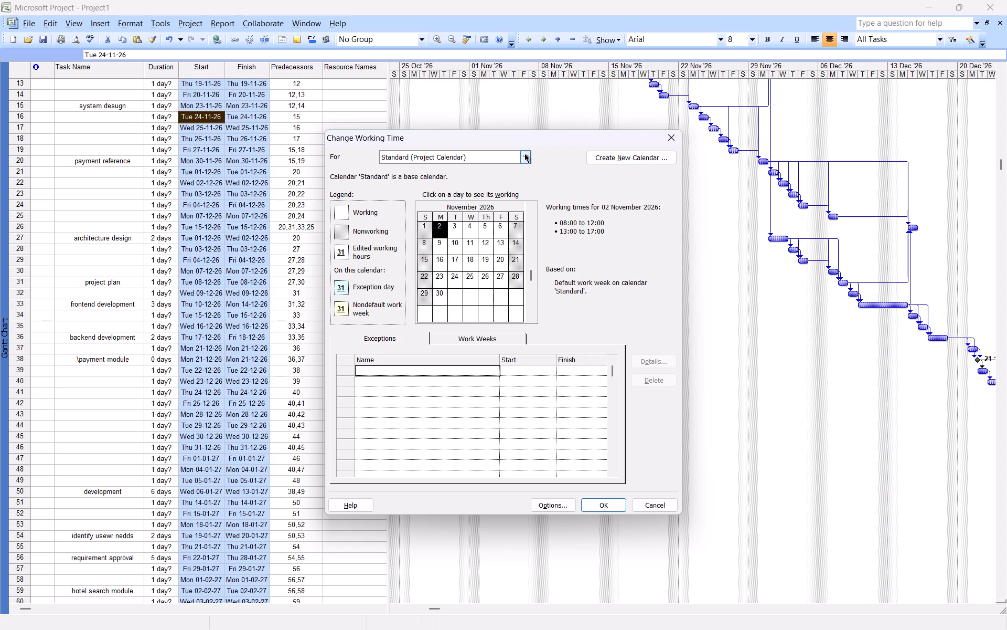
click(527, 162)
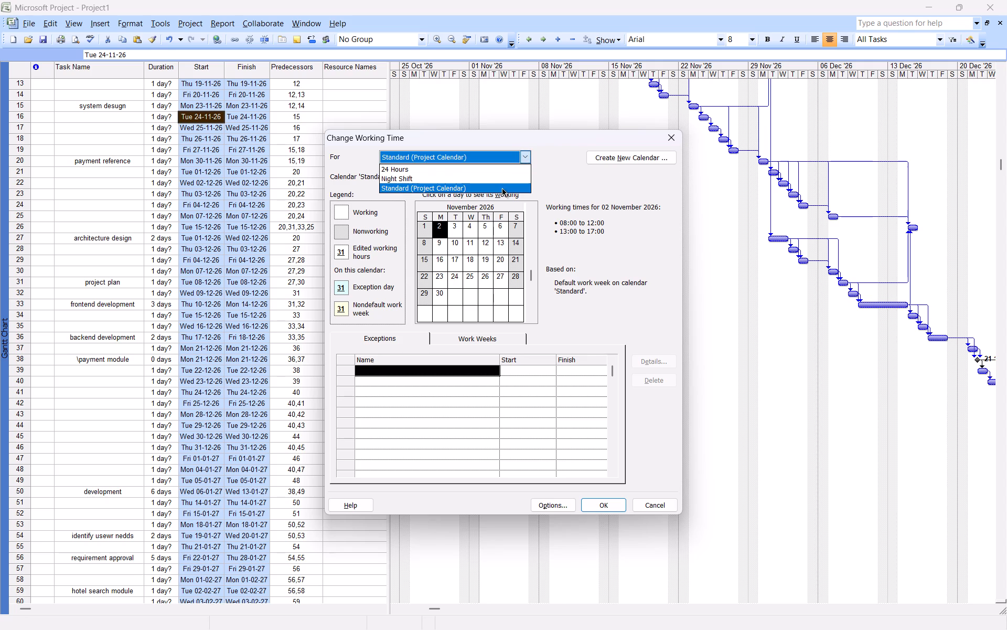
click(502, 188)
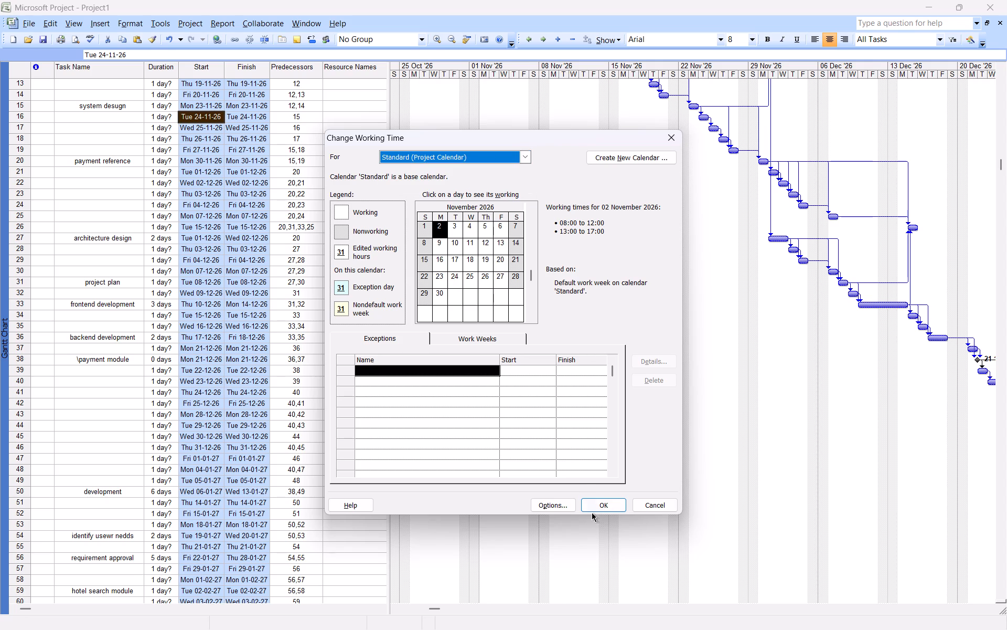
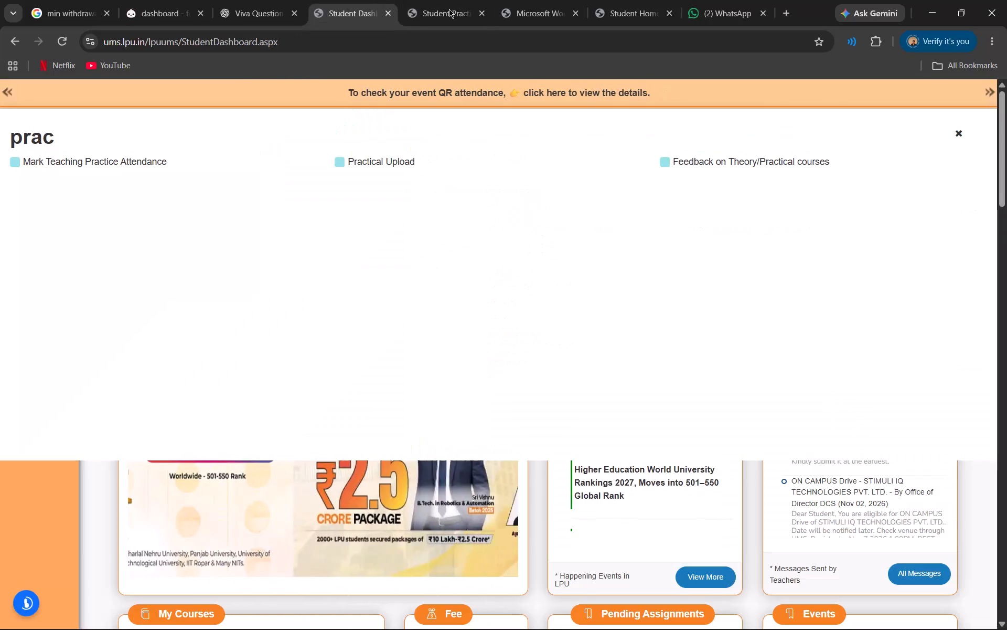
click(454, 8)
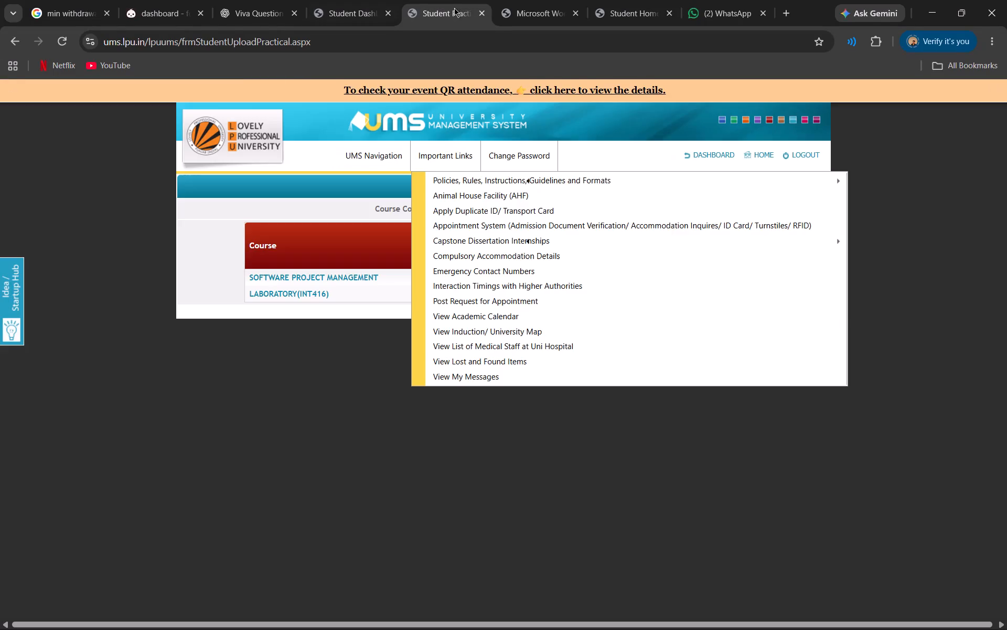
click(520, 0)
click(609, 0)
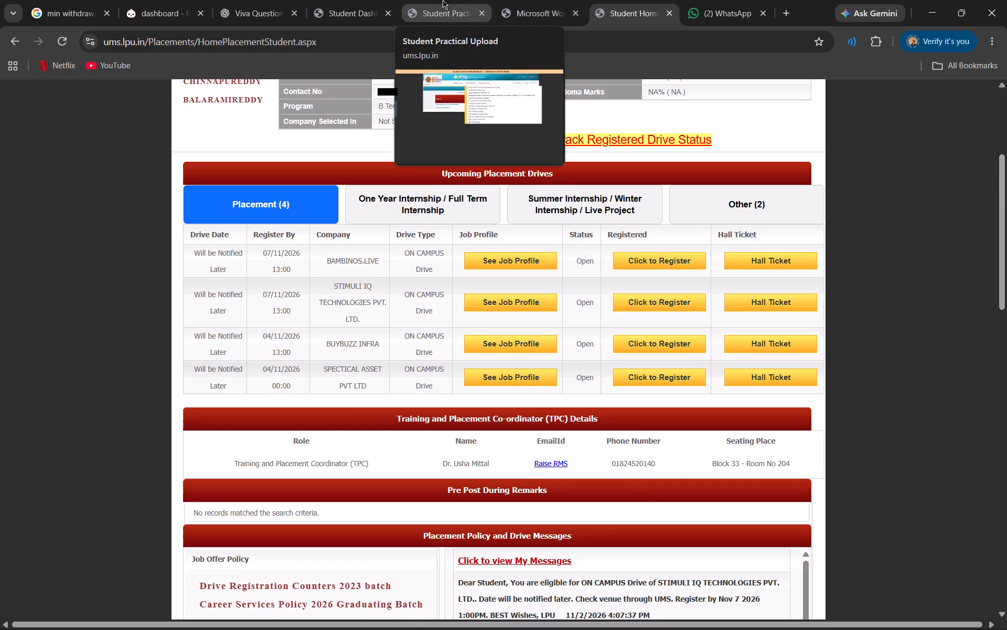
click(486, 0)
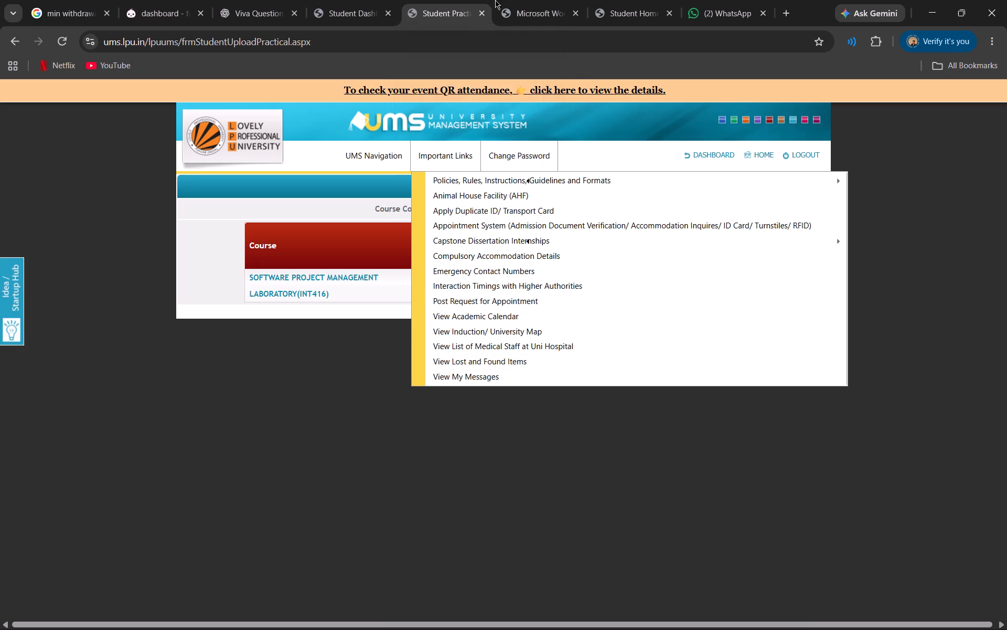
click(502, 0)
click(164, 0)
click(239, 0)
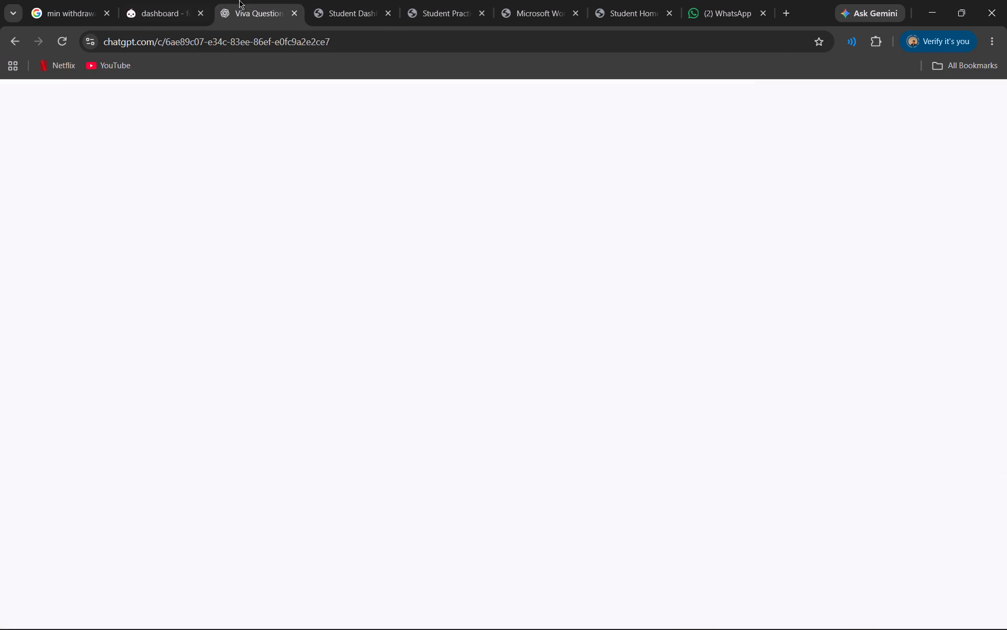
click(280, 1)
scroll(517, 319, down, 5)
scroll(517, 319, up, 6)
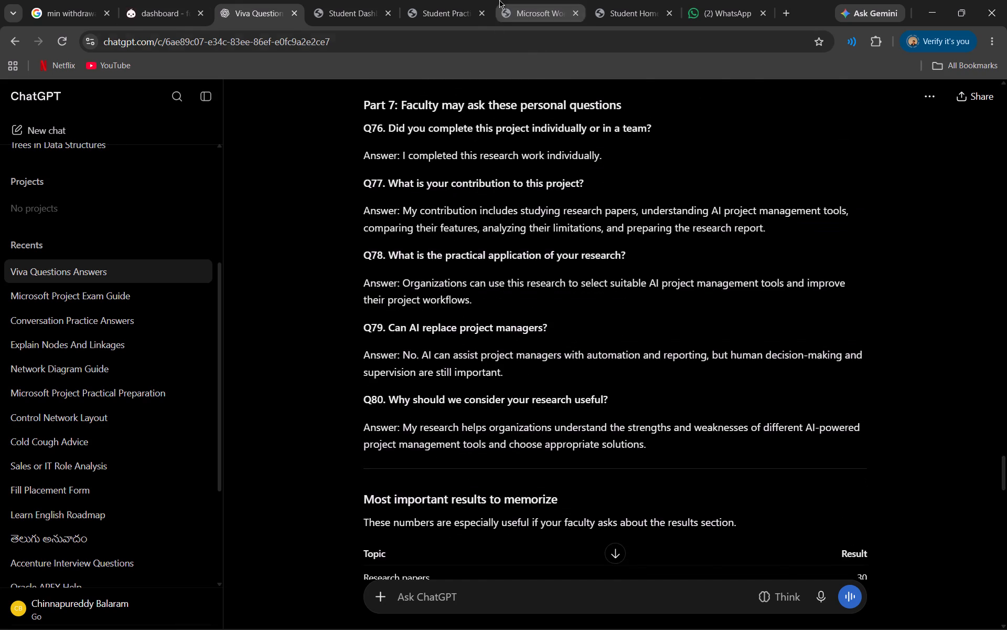
Examine the hostel booking app lab report PDF, including its Gantt charts, task table, holiday calendar and resource sheet.
click(499, 0)
scroll(587, 311, up, 13)
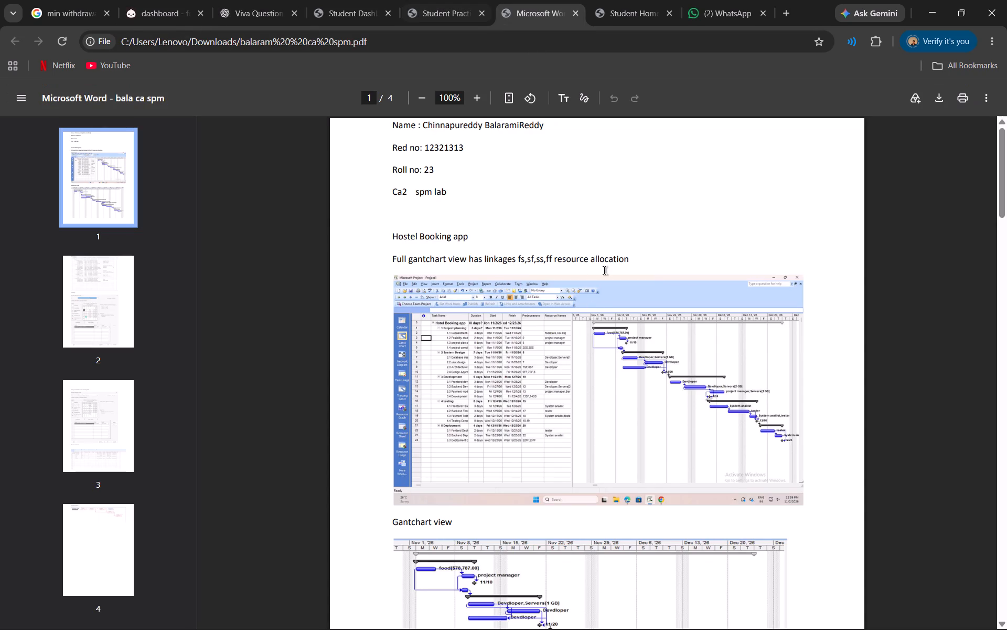
scroll(604, 270, up, 6)
scroll(605, 270, down, 15)
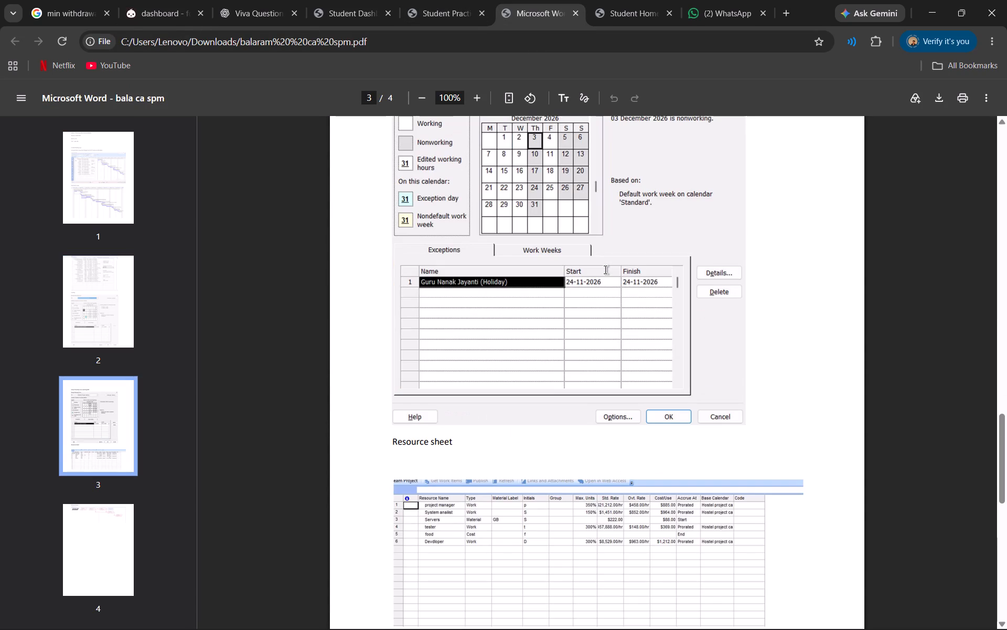
click(659, 0)
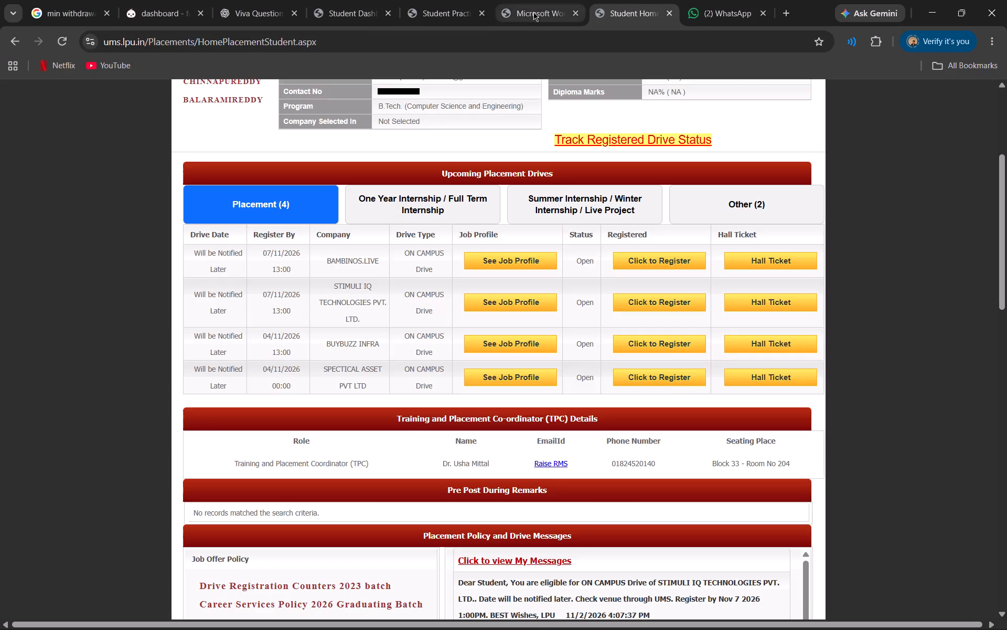
click(533, 12)
click(447, 2)
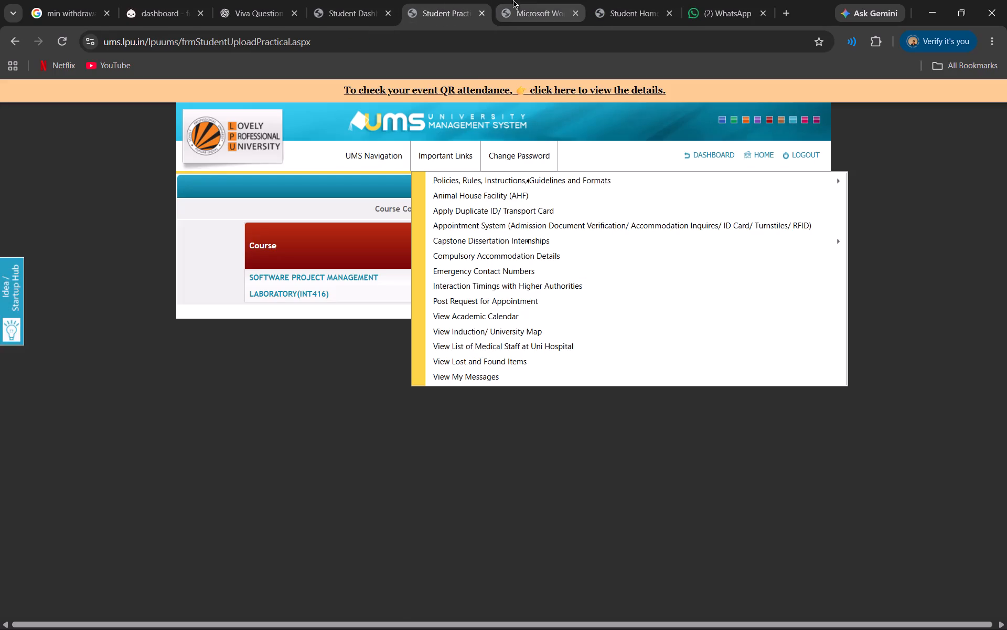
click(513, 0)
scroll(554, 291, up, 20)
scroll(554, 291, up, 2)
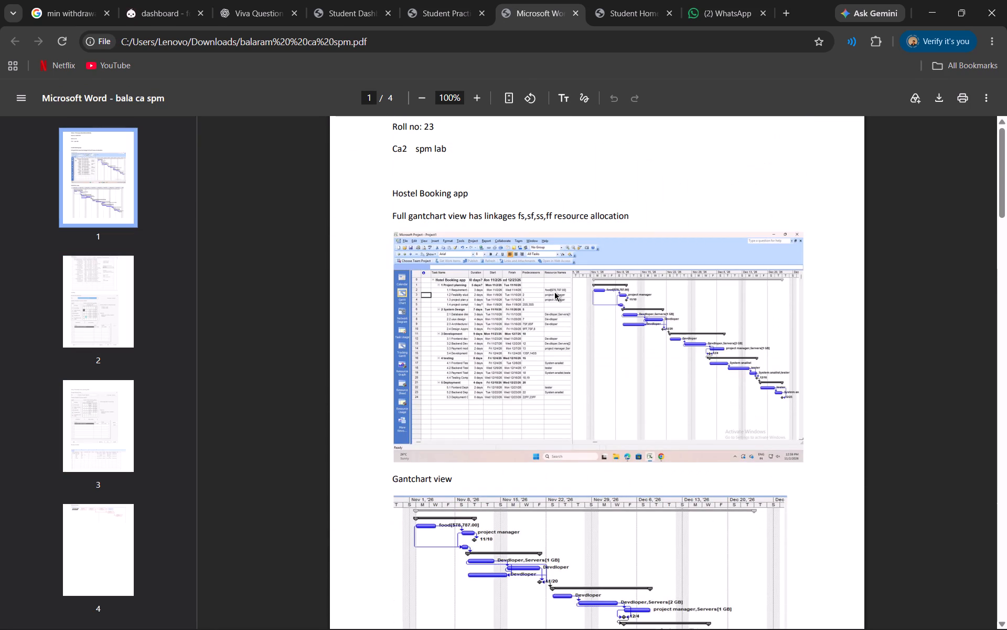
scroll(554, 292, up, 13)
scroll(554, 292, down, 7)
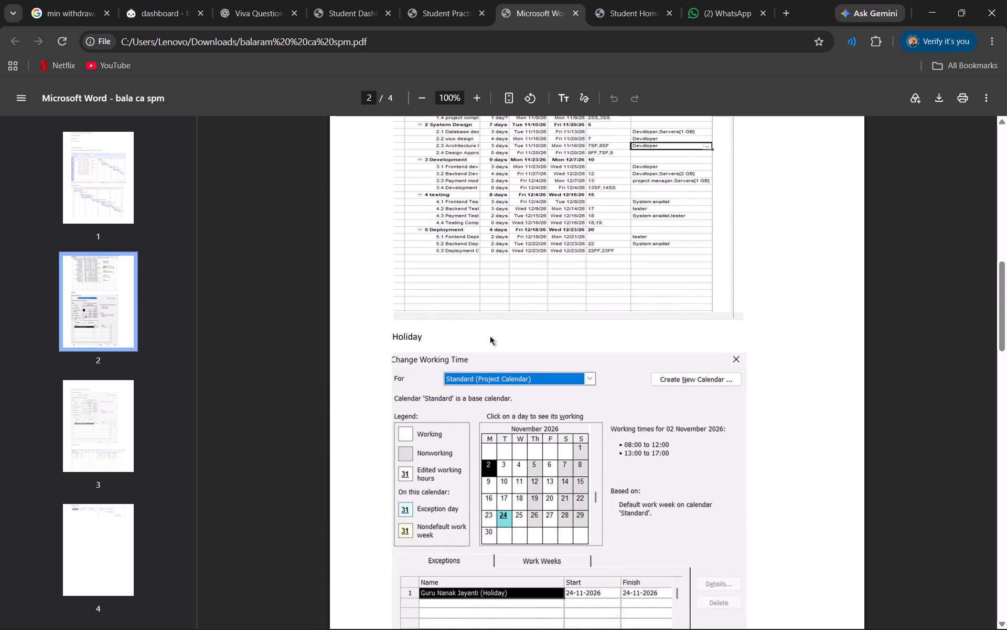
Examine the placement portal's upcoming drives, including the BAMBINOS.LIVE job profile and the internship listings.
click(661, 0)
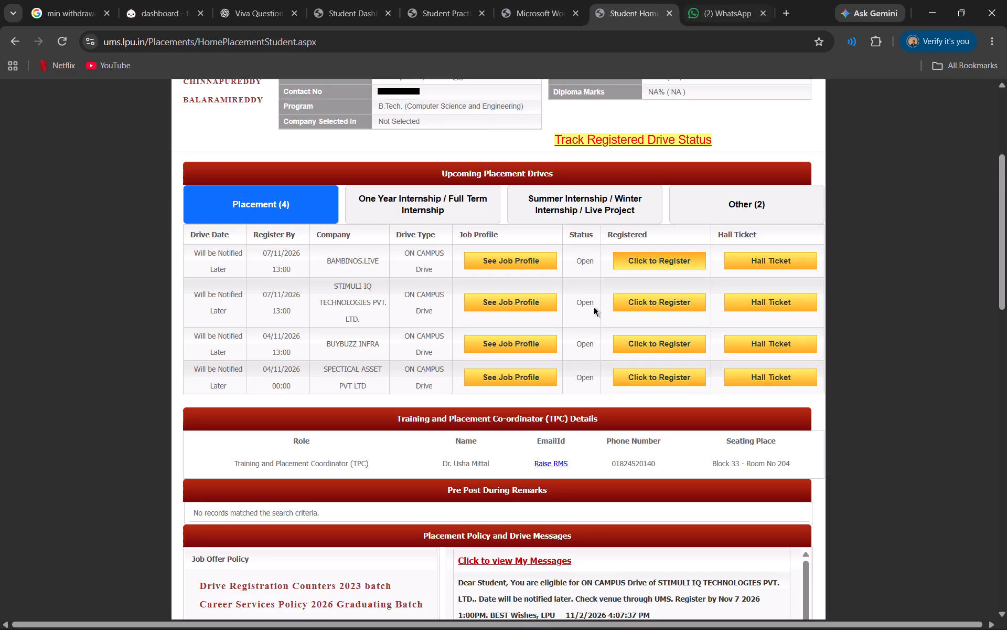
click(501, 260)
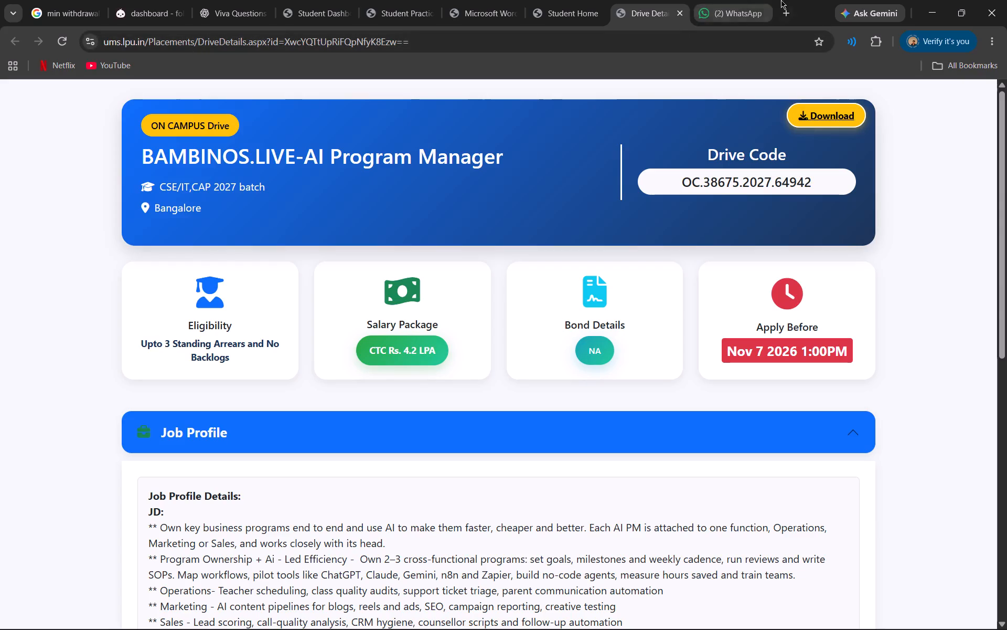
click(576, 0)
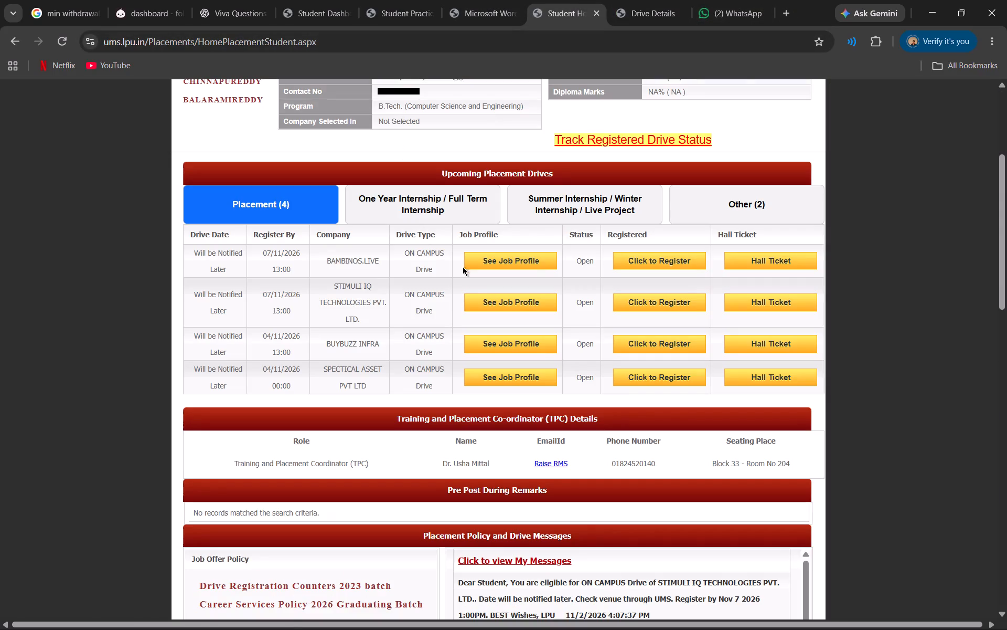
click(446, 214)
click(594, 199)
scroll(413, 203, up, 8)
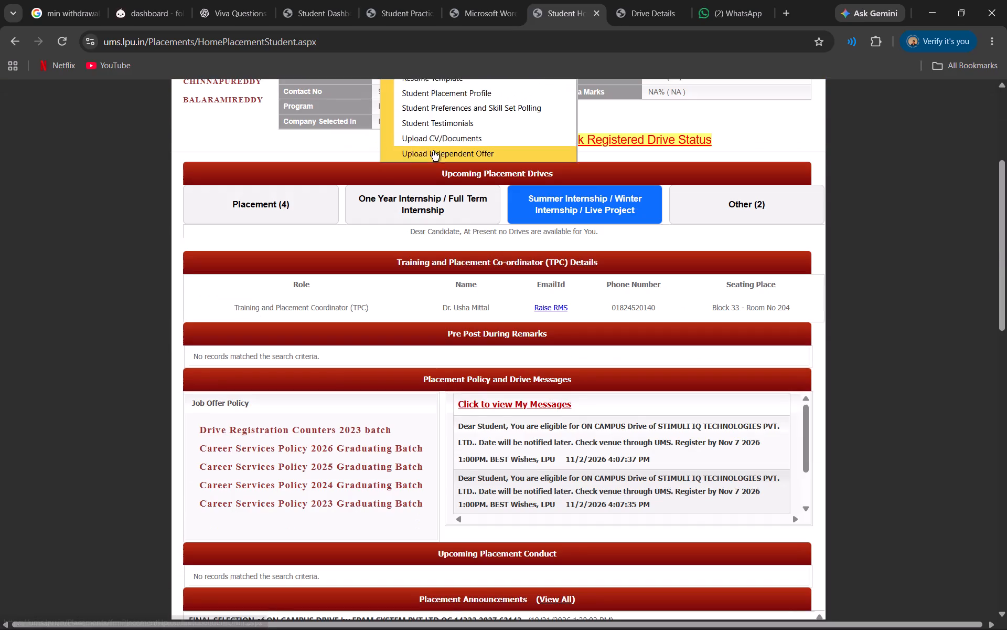
scroll(522, 353, up, 4)
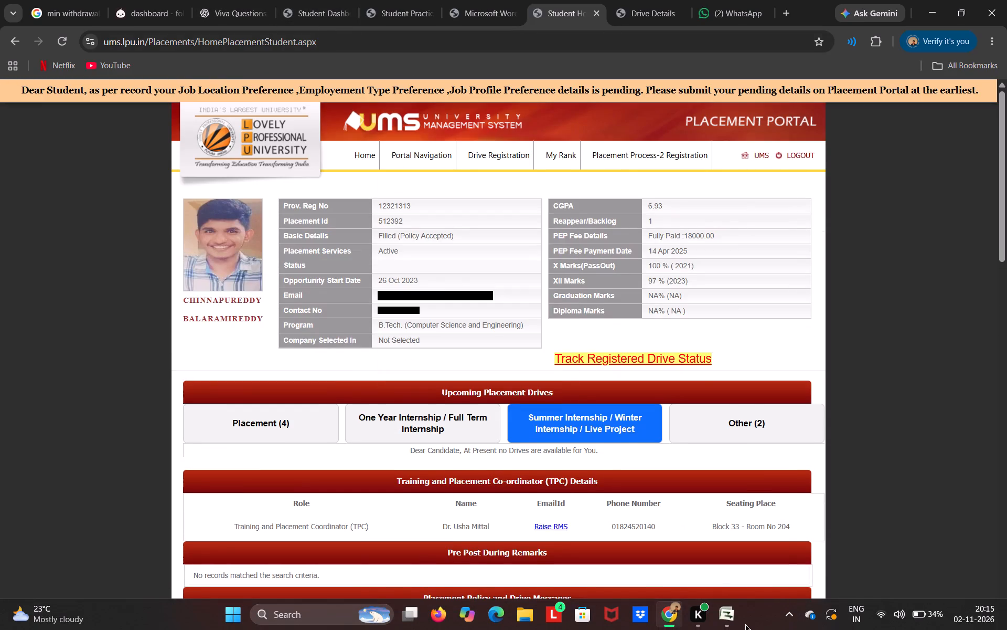
Switch to Microsoft Project and set the duration of task 13 to 3 days.
click(707, 522)
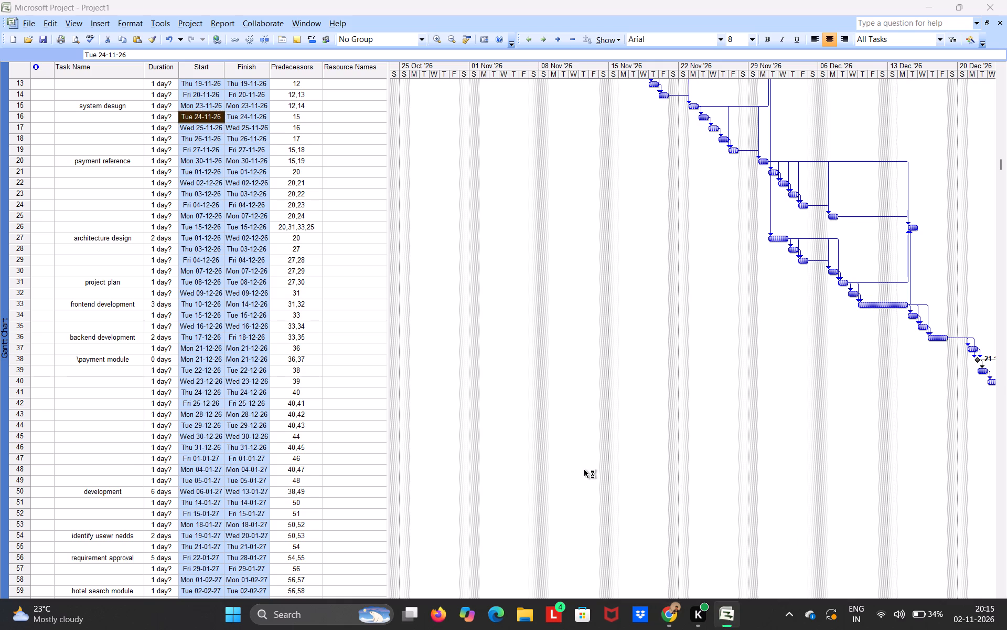
click(133, 104)
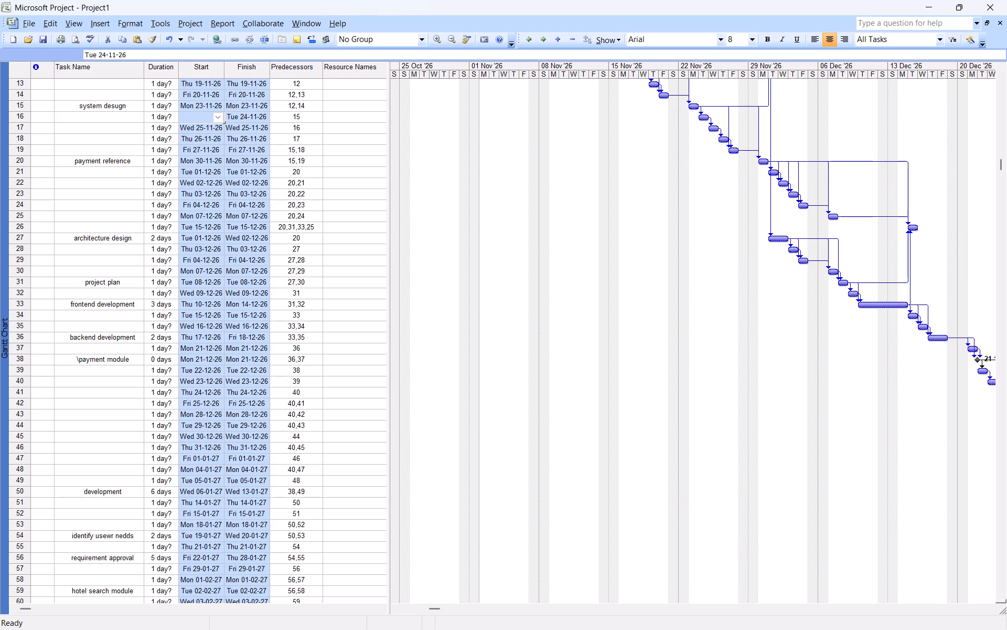
click(82, 73)
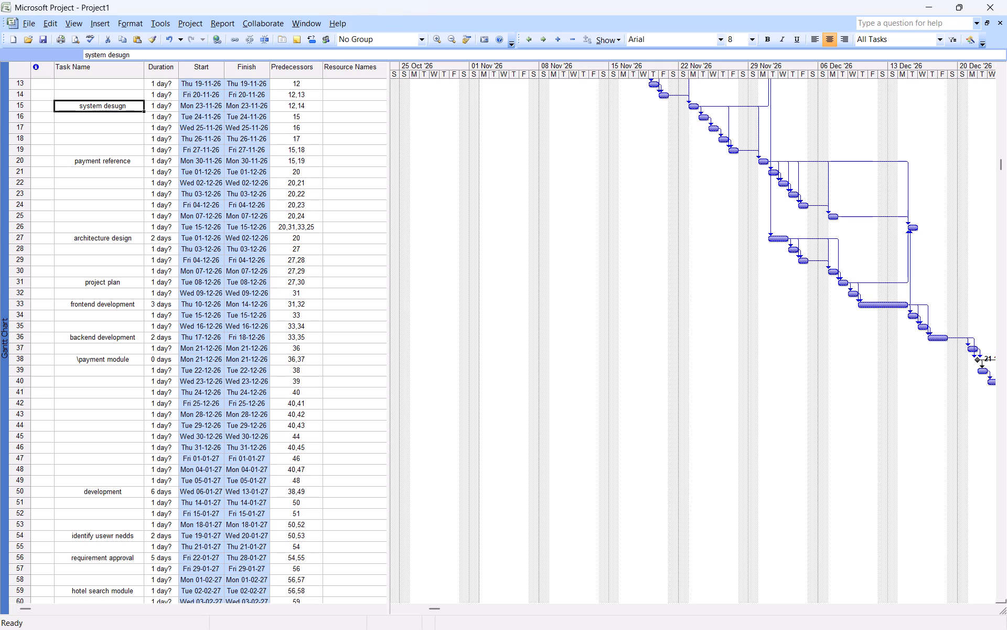
click(82, 73)
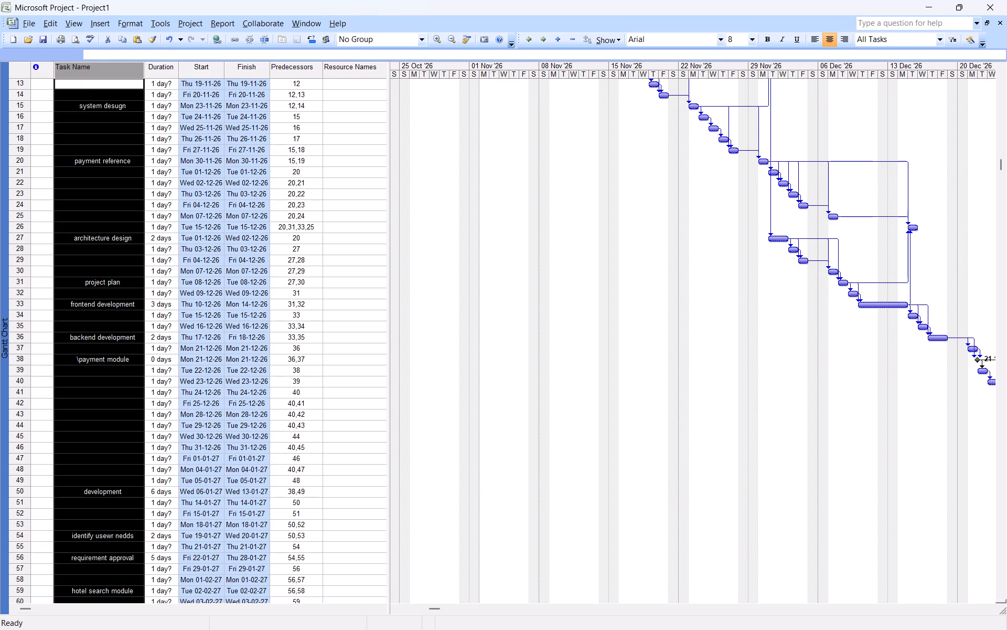
click(171, 62)
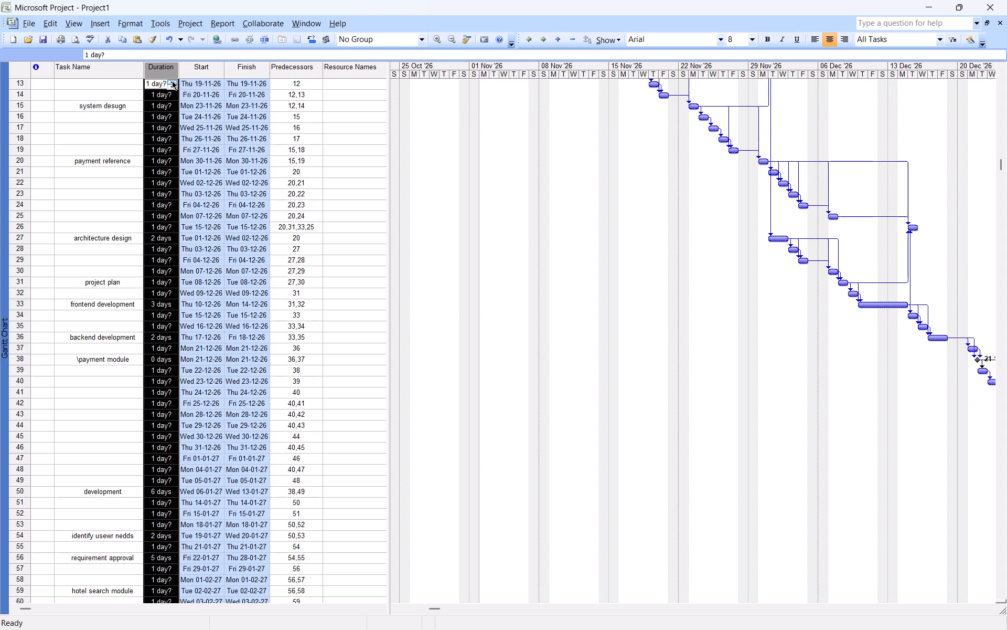
click(172, 81)
click(172, 81)
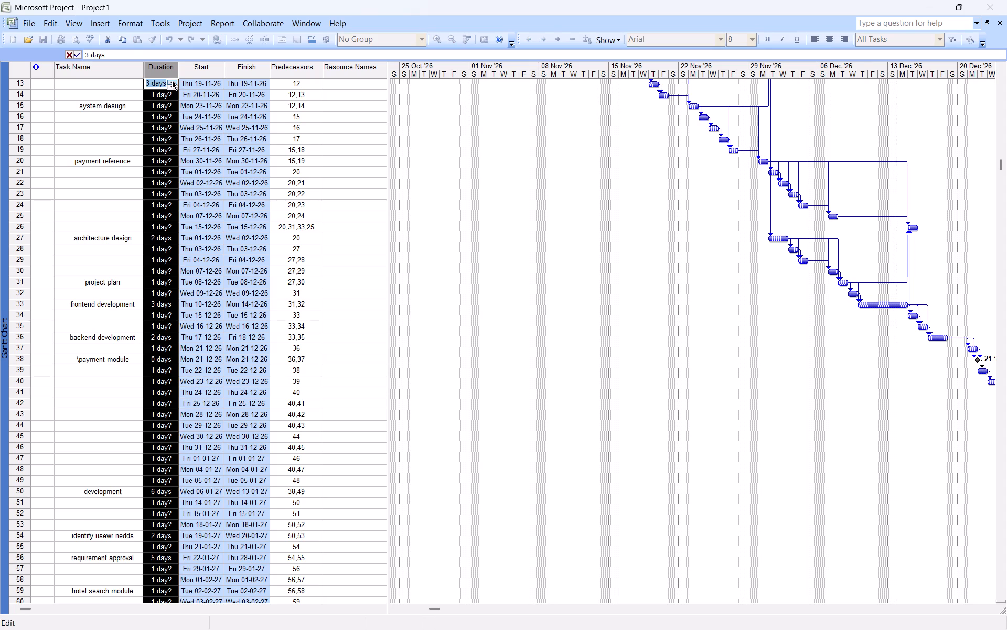
click(173, 103)
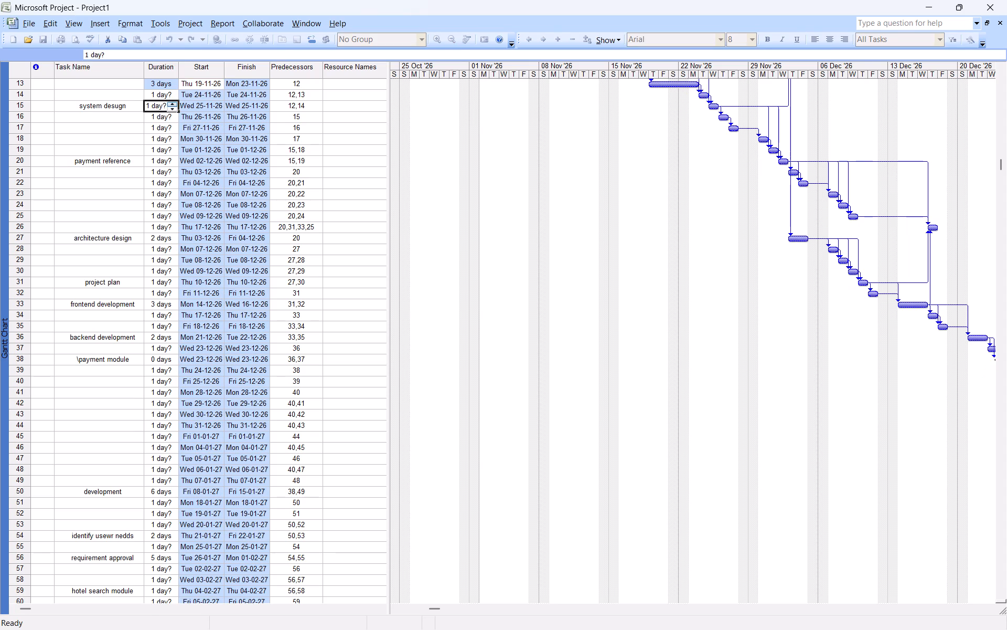
Set the durations of task 14 and task 15 (system design) to 2 days each.
click(163, 91)
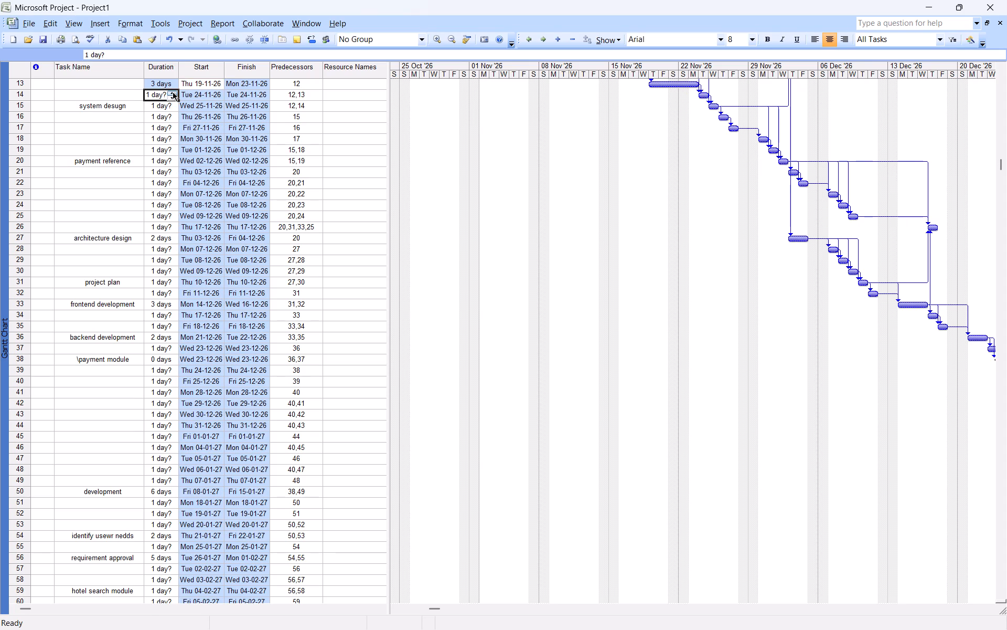
click(173, 92)
click(168, 103)
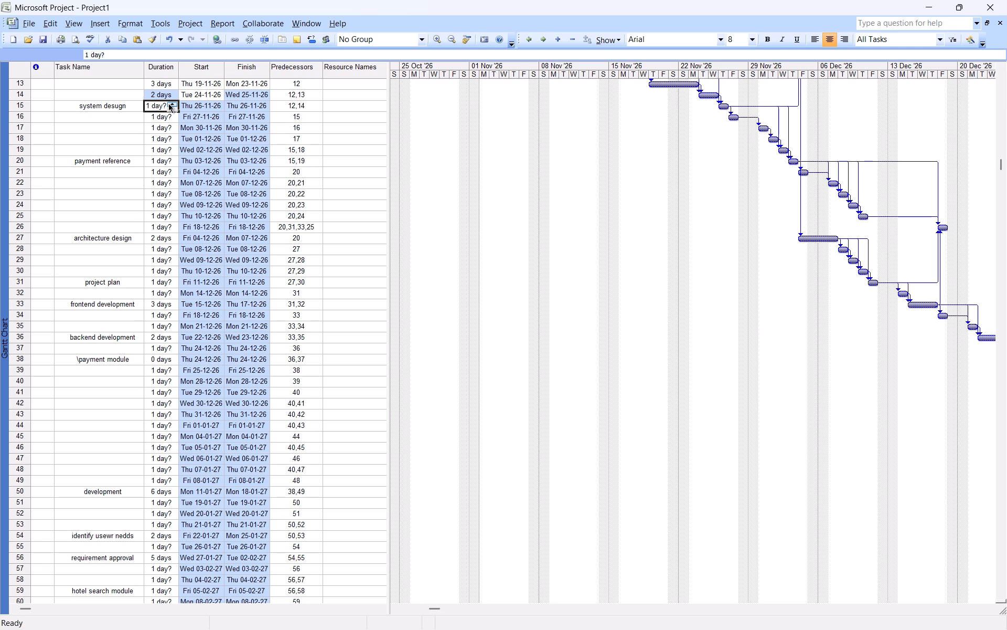
click(168, 103)
click(167, 121)
Set the duration of task 16 to 7 days and of task 17 to 9 days.
triple_click(170, 113)
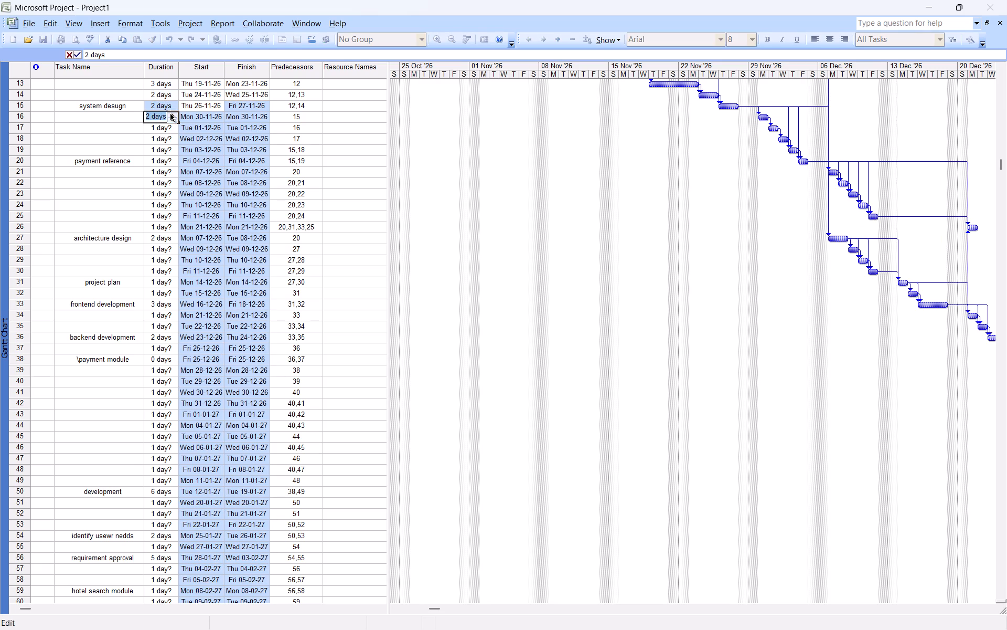
triple_click(170, 113)
click(160, 130)
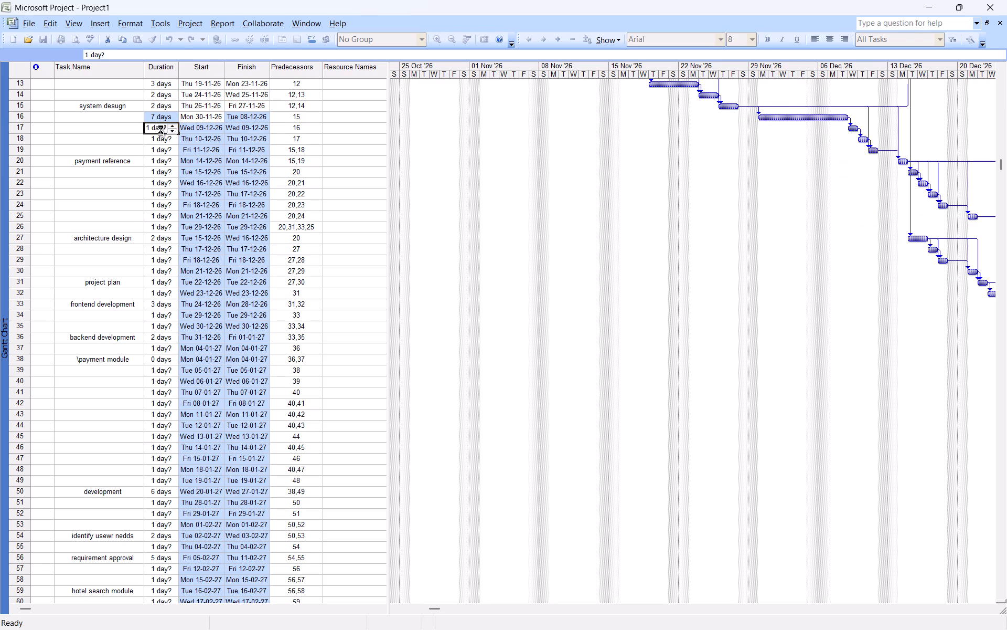
triple_click(173, 127)
click(173, 127)
triple_click(173, 127)
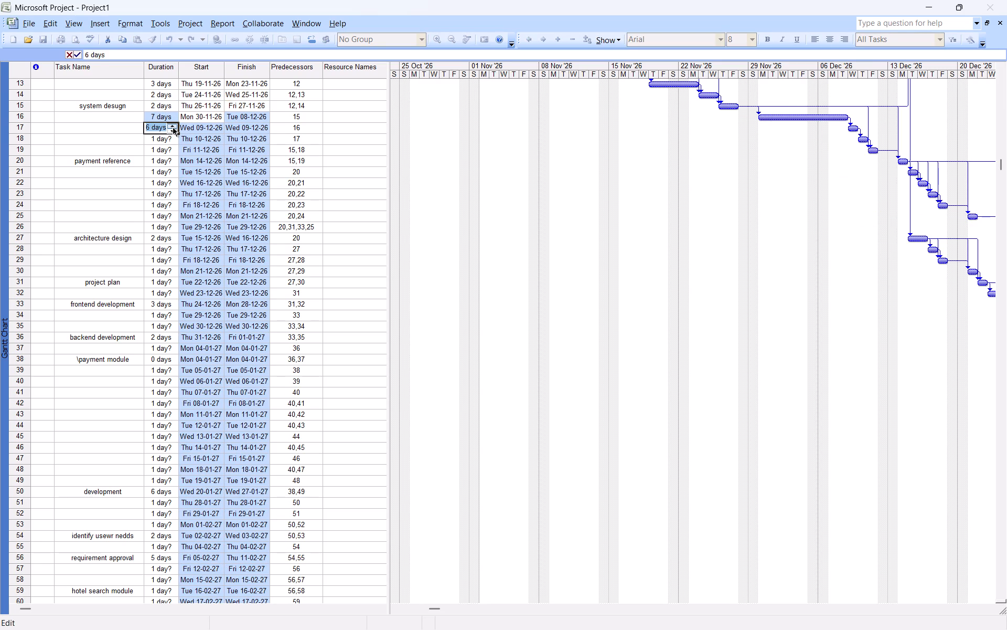
click(173, 127)
click(165, 141)
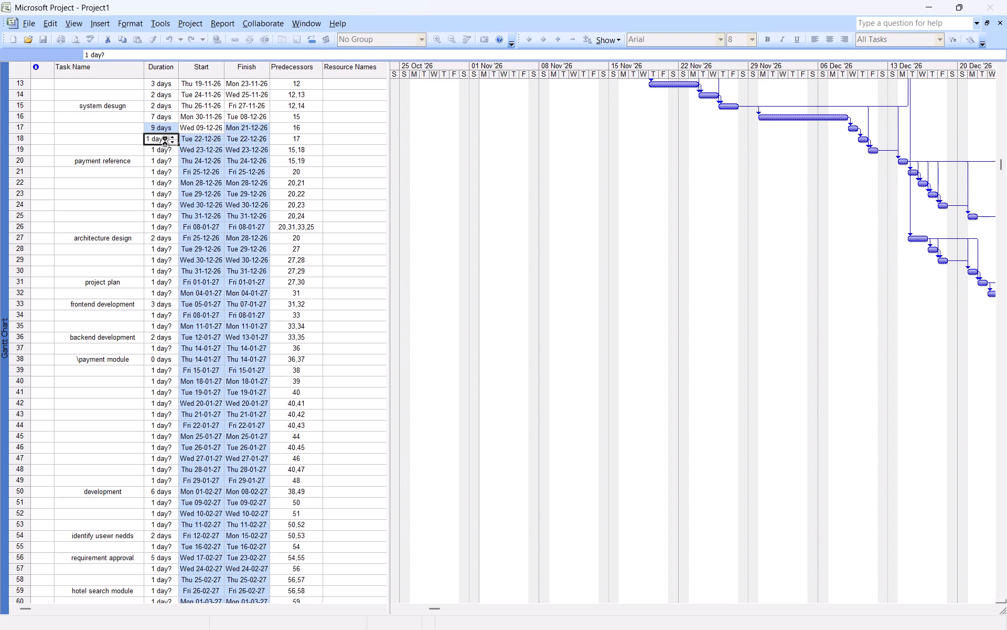
Set the duration of task 18 to 5 days and of task 19 to 10 days.
triple_click(176, 136)
click(176, 136)
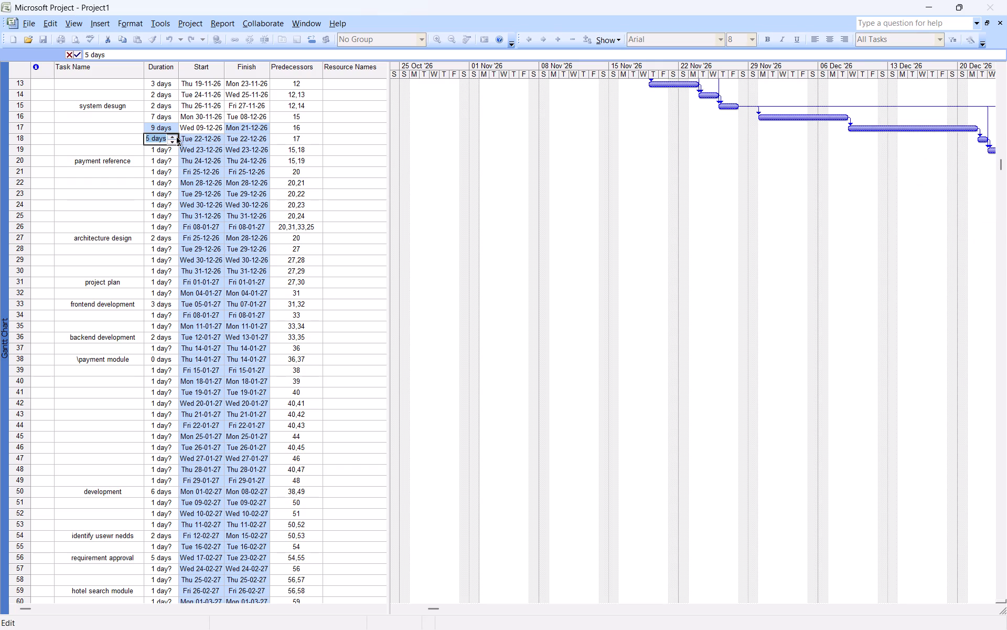
click(165, 151)
triple_click(171, 148)
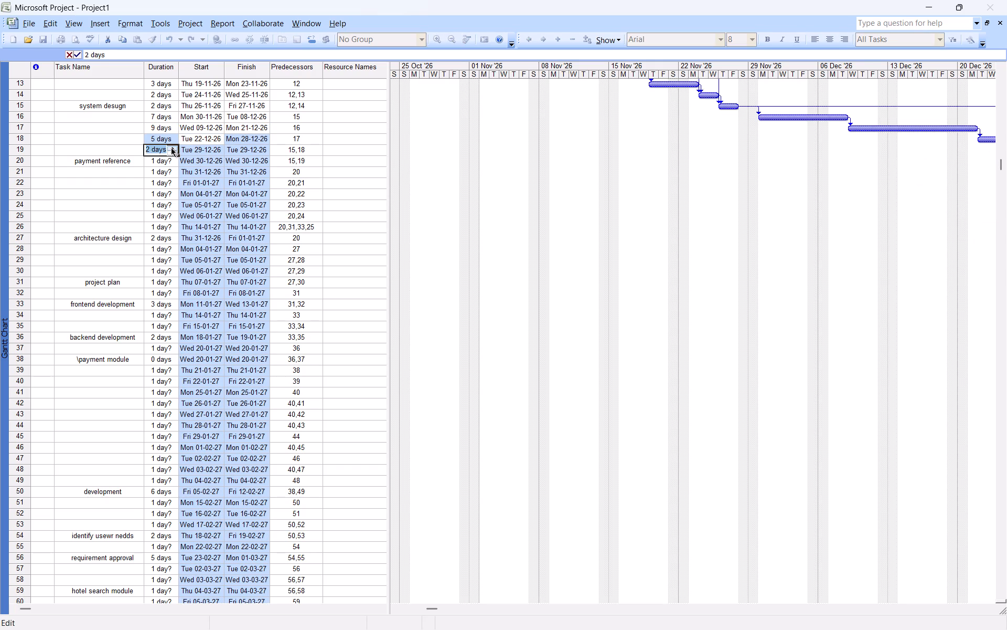
triple_click(171, 148)
triple_click(171, 148)
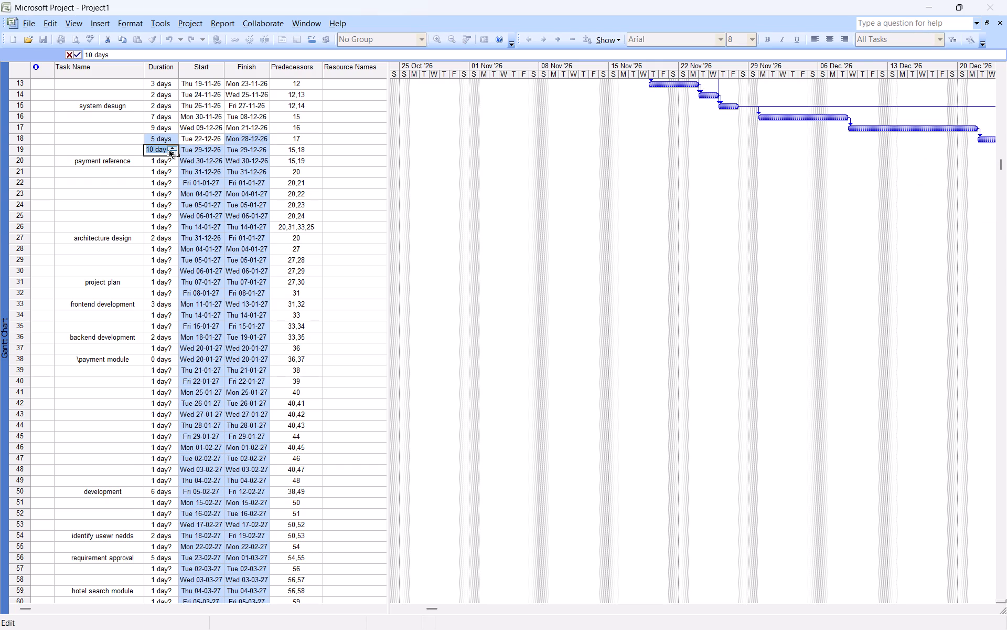
click(165, 159)
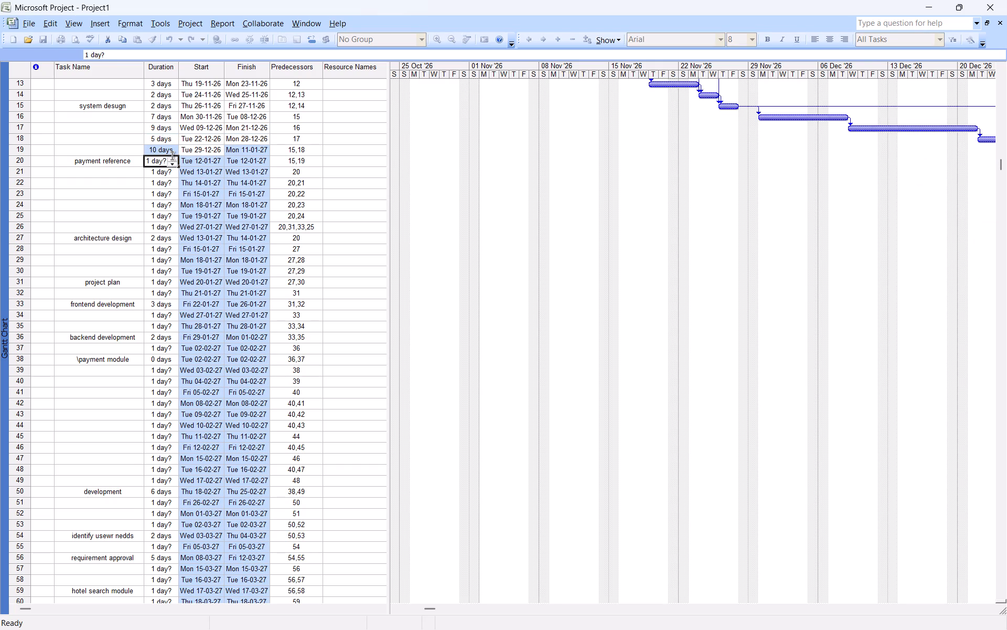
Set the duration of task 20 (payment reference) to 4 days and of task 21 to 3 days.
triple_click(172, 157)
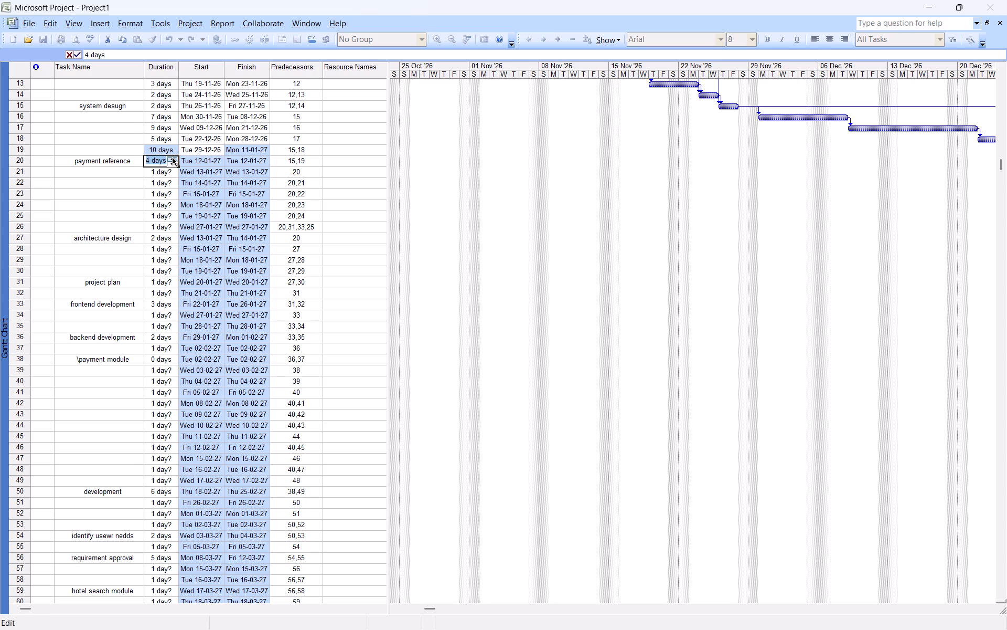
click(158, 172)
double_click(170, 169)
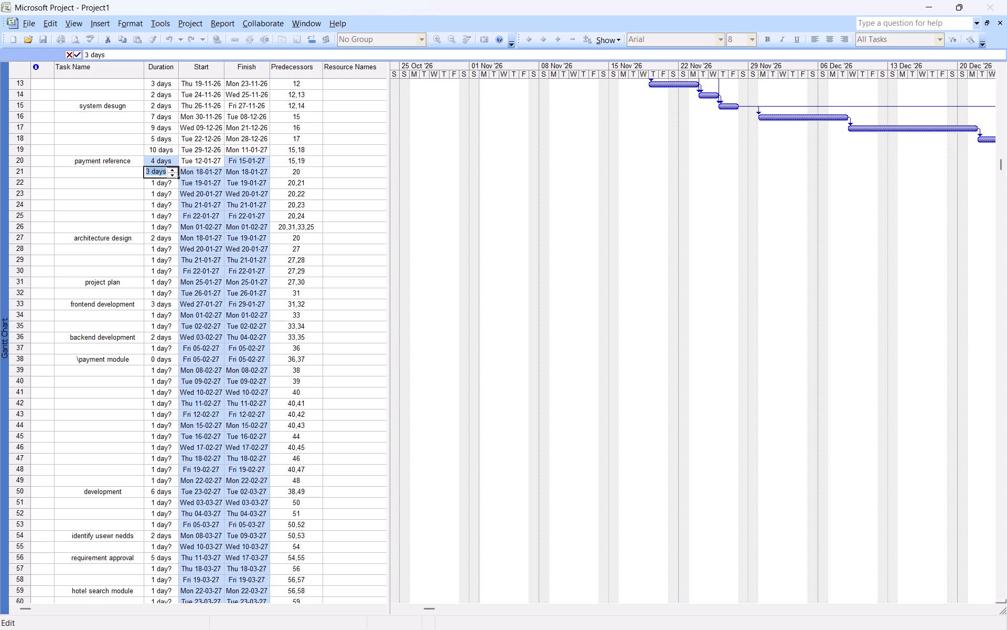
Set the durations of task 24 and task 25 to 2 days each.
click(158, 203)
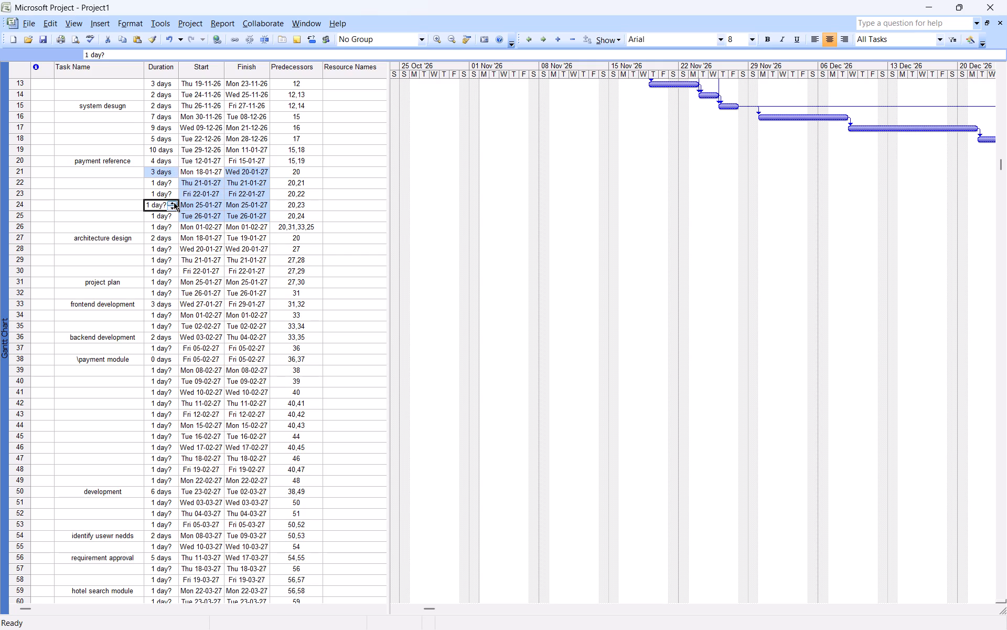
click(174, 202)
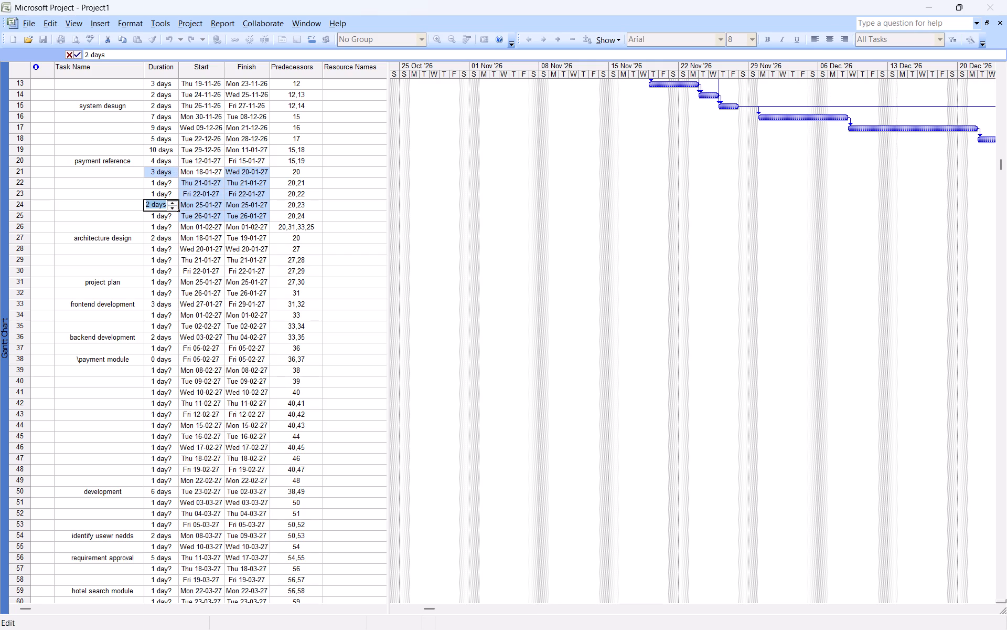
click(164, 217)
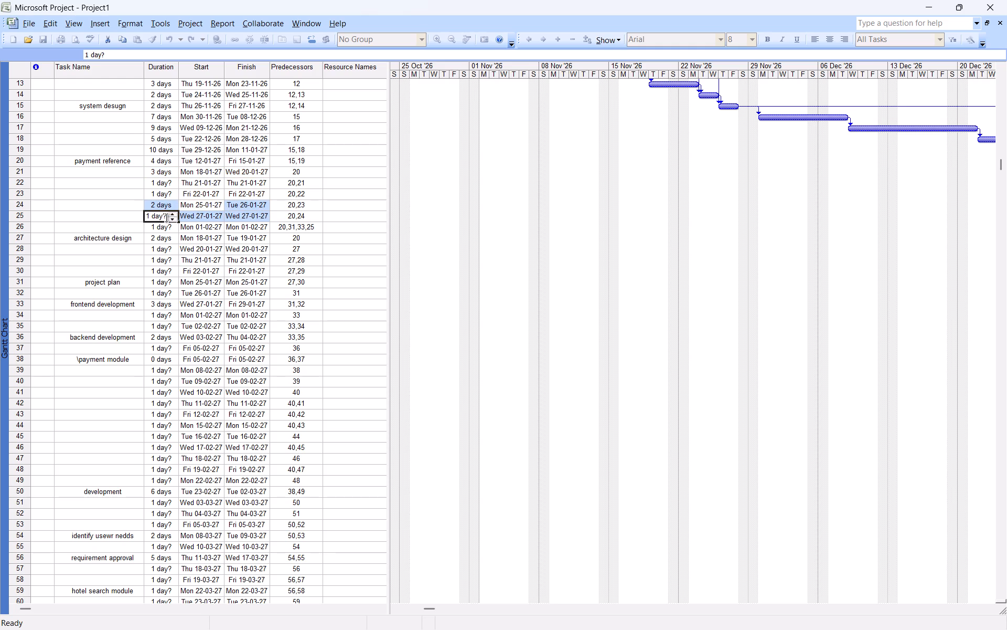
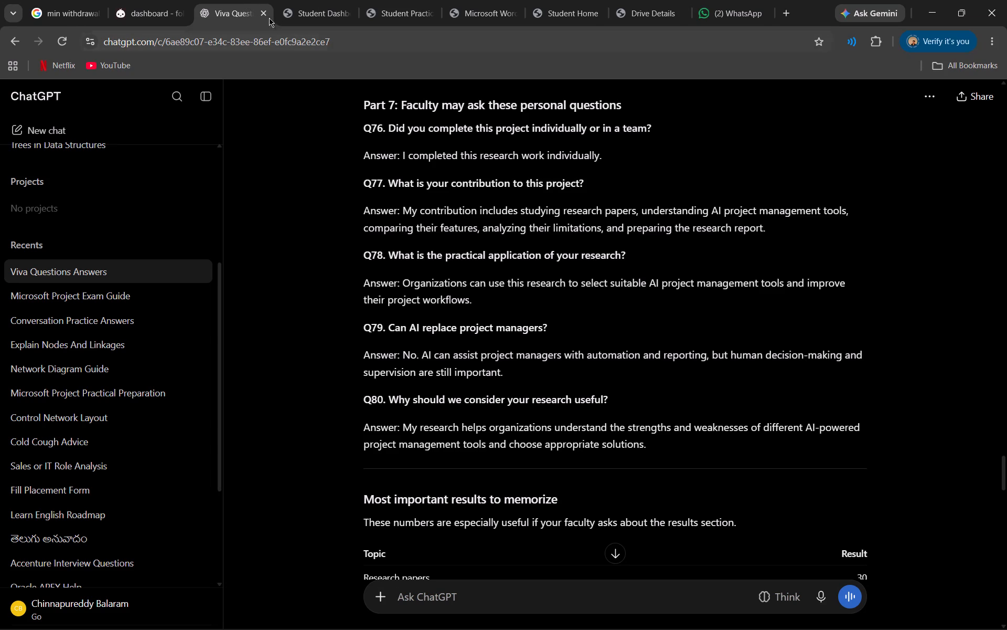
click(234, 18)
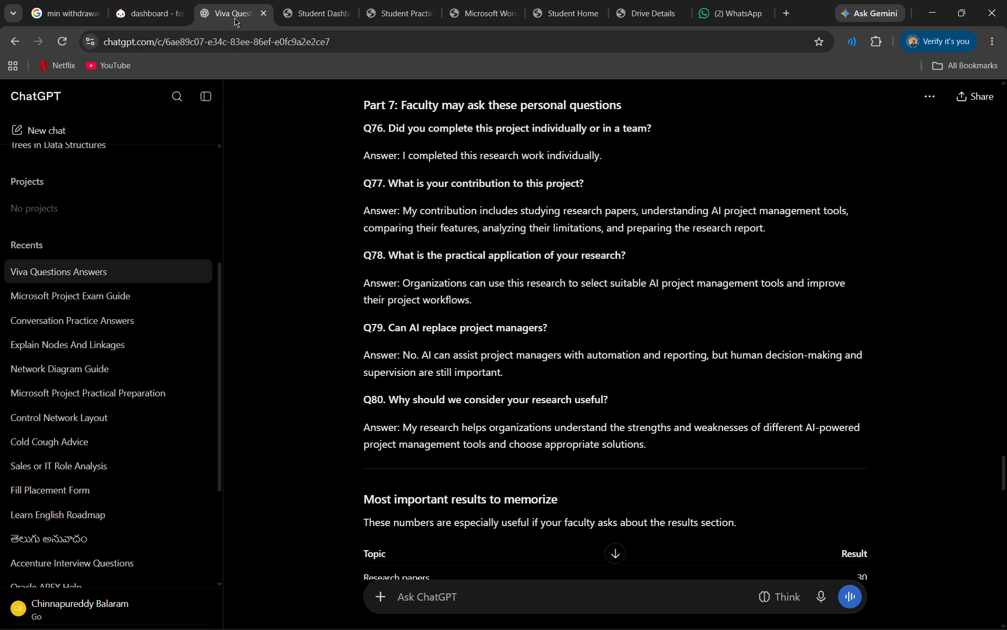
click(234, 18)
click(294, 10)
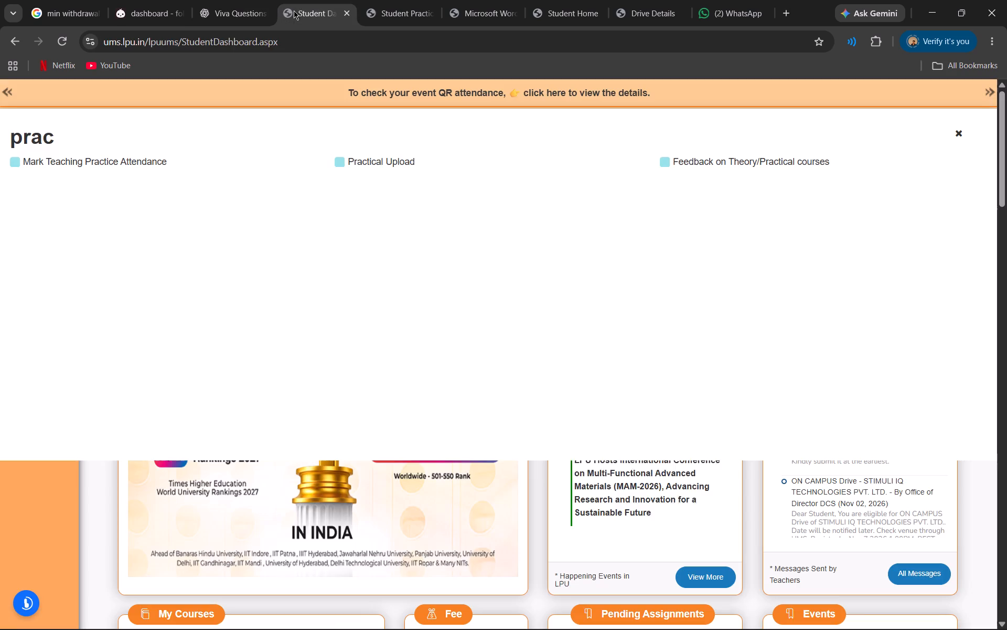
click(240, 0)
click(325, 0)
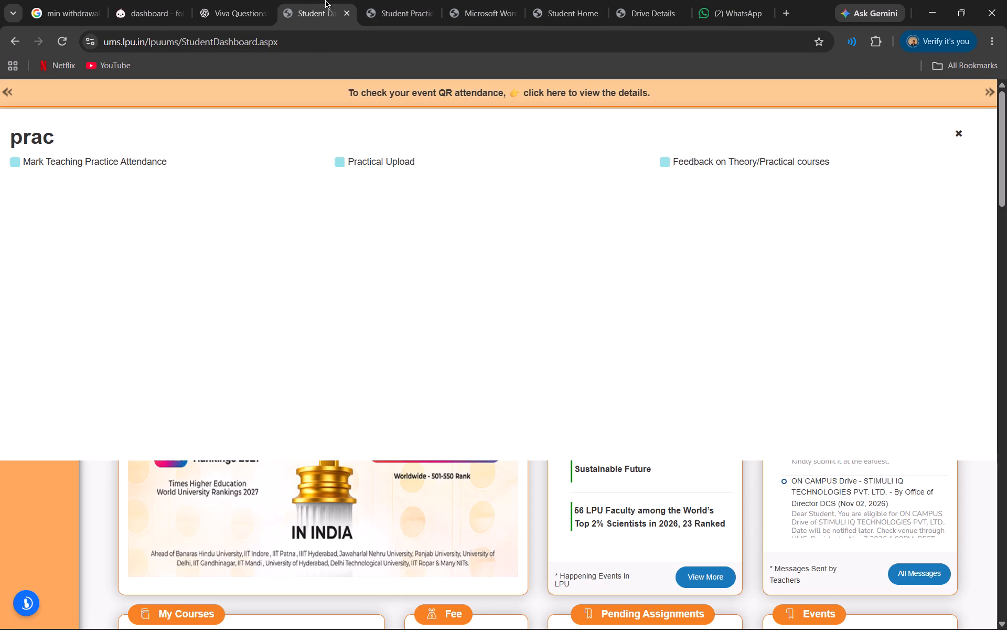
Review the viva questions and answers on benchmarks and evaluation metrics in the ChatGPT conversation.
click(219, 4)
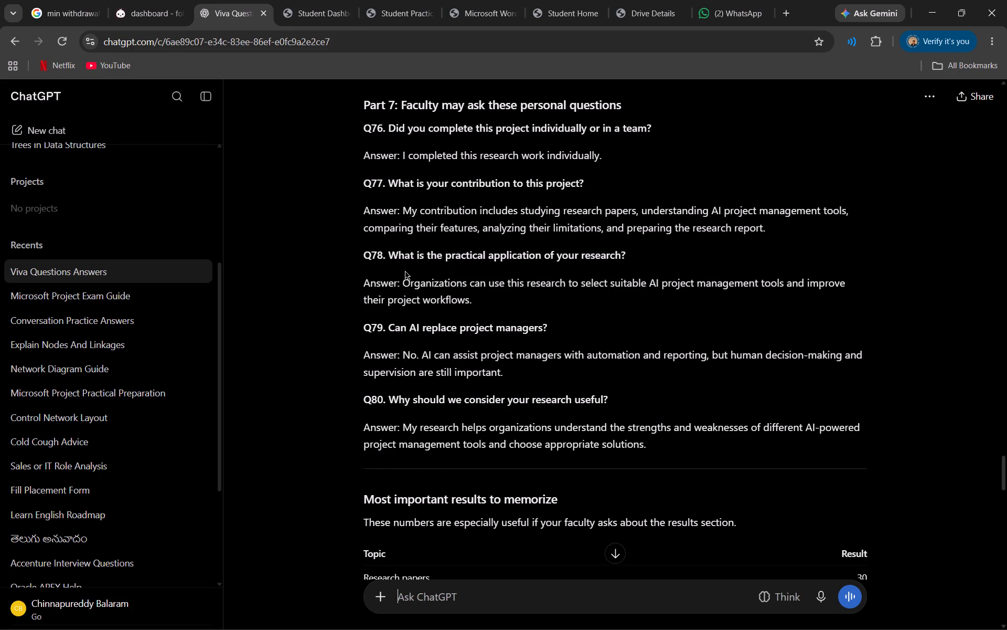
scroll(405, 271, up, 15)
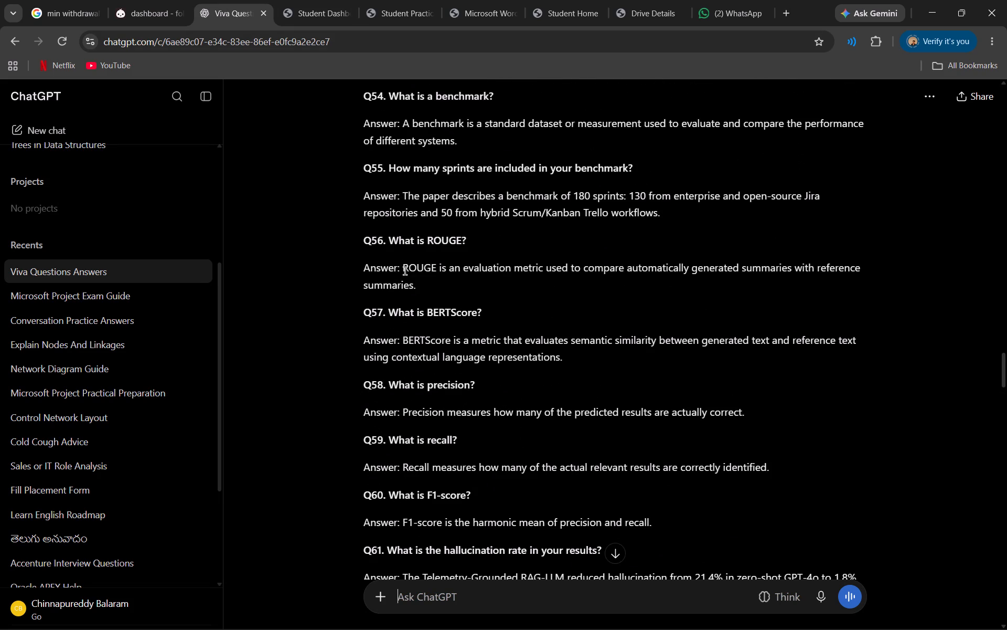
scroll(405, 271, down, 2)
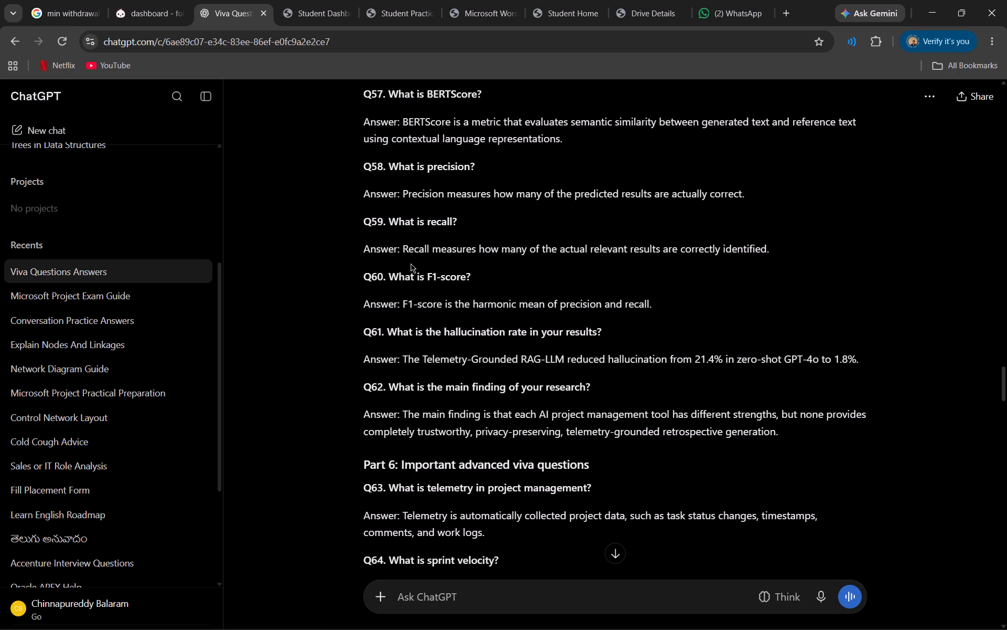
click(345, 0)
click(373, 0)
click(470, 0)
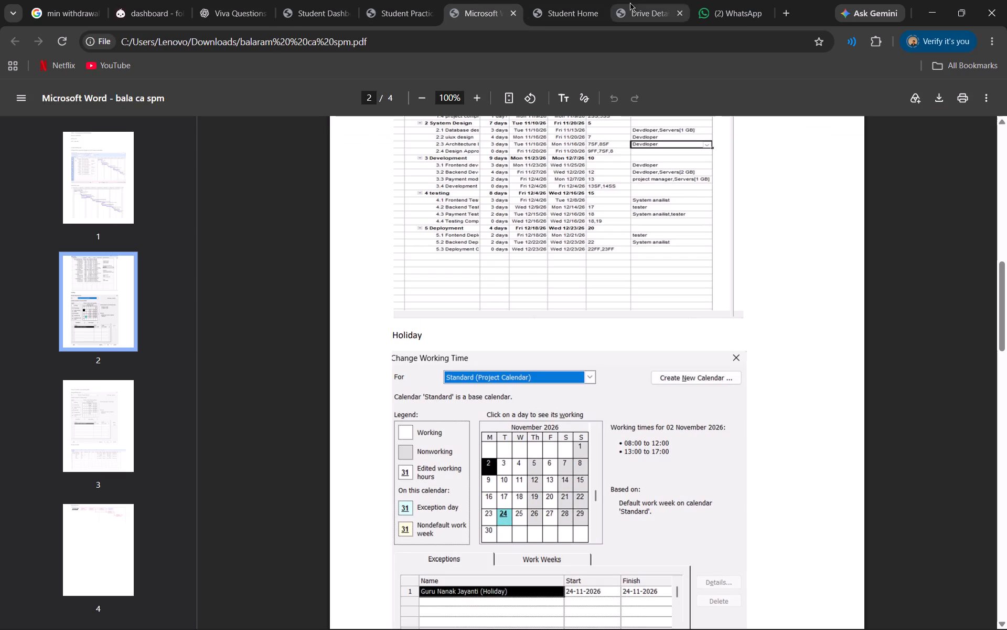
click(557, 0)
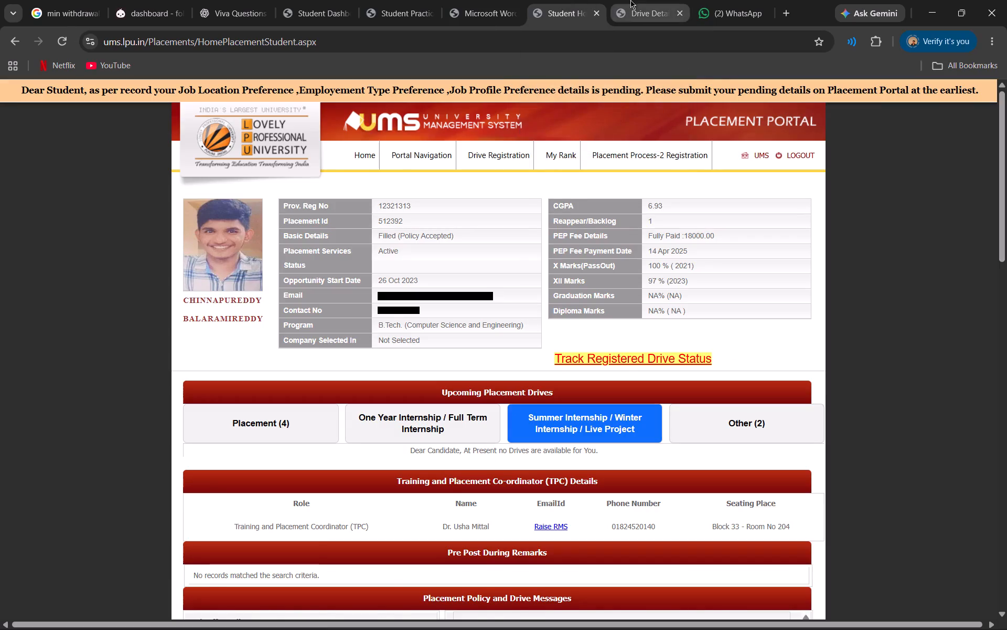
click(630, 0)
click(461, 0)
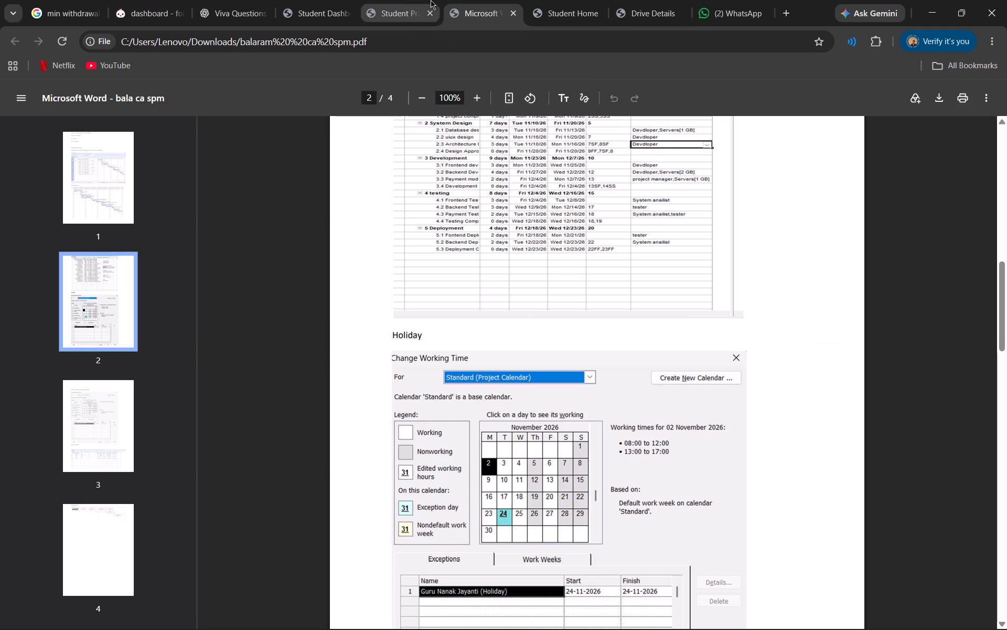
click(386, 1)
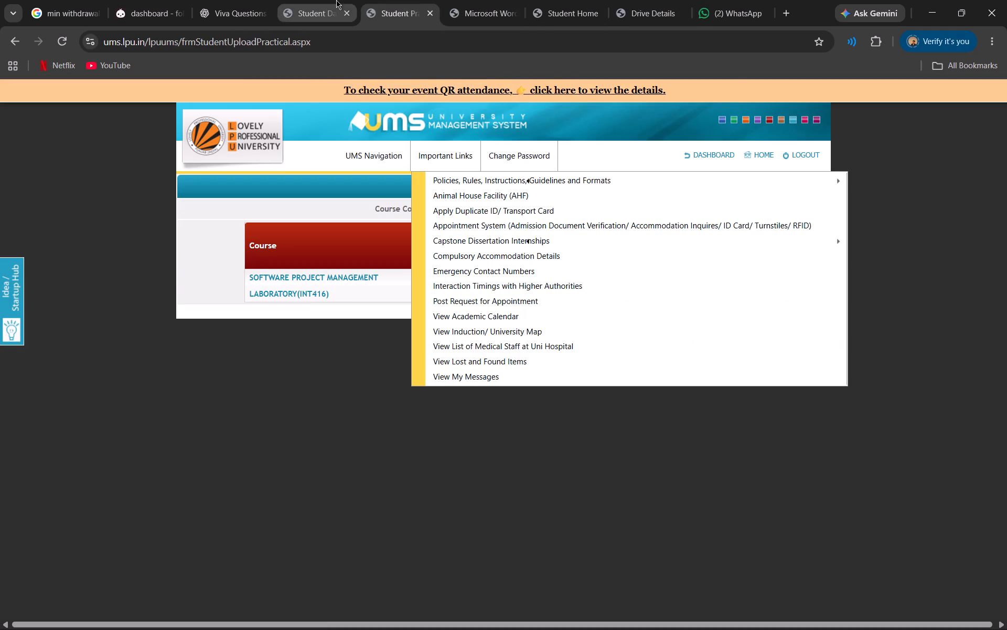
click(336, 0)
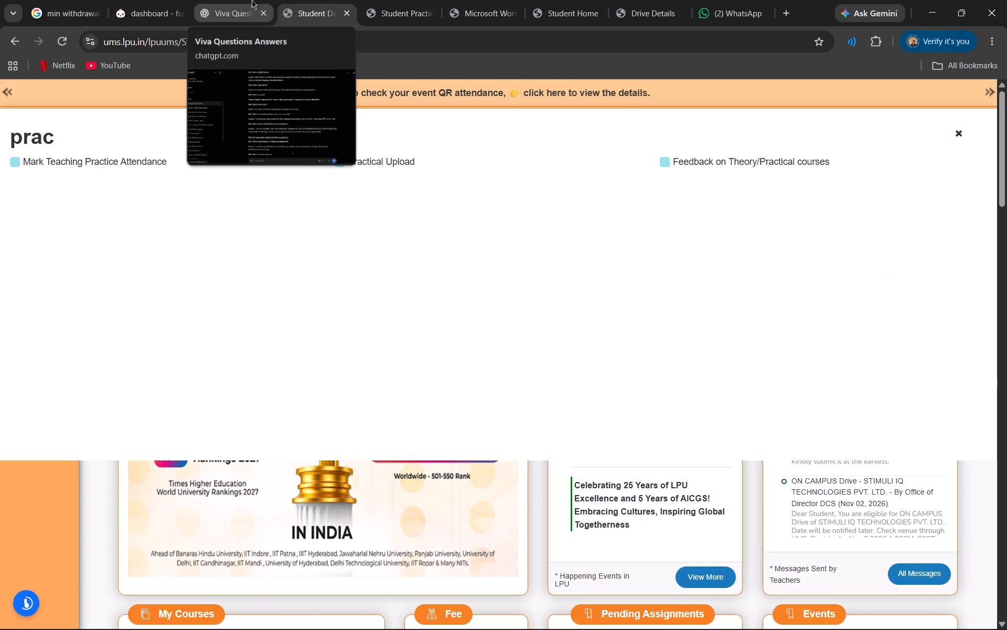
Read on through the advanced viva questions and answers in the ChatGPT conversation.
click(252, 0)
scroll(342, 219, down, 2)
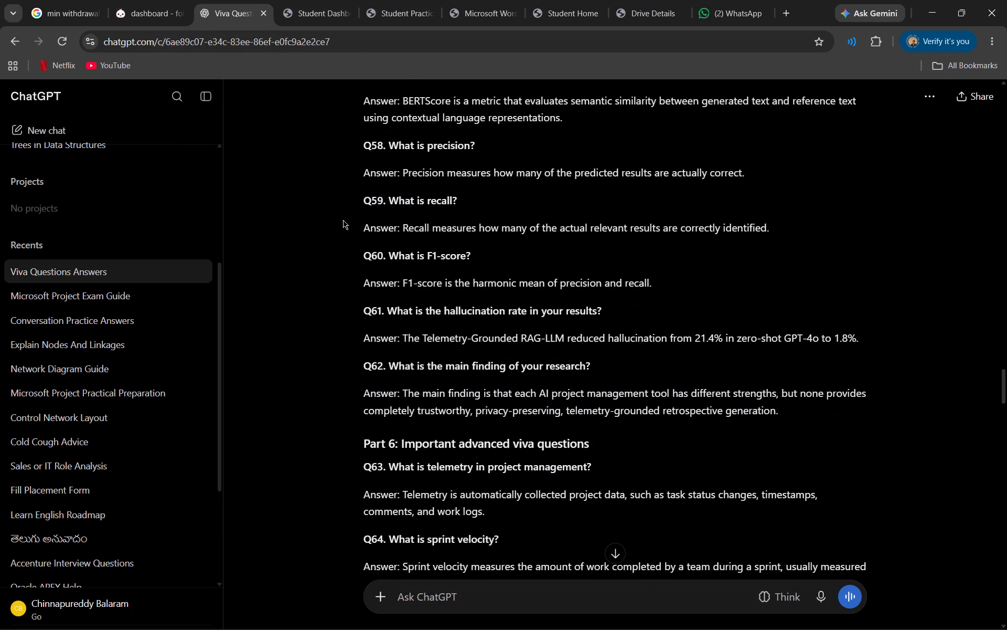
scroll(343, 220, down, 1)
scroll(395, 317, down, 5)
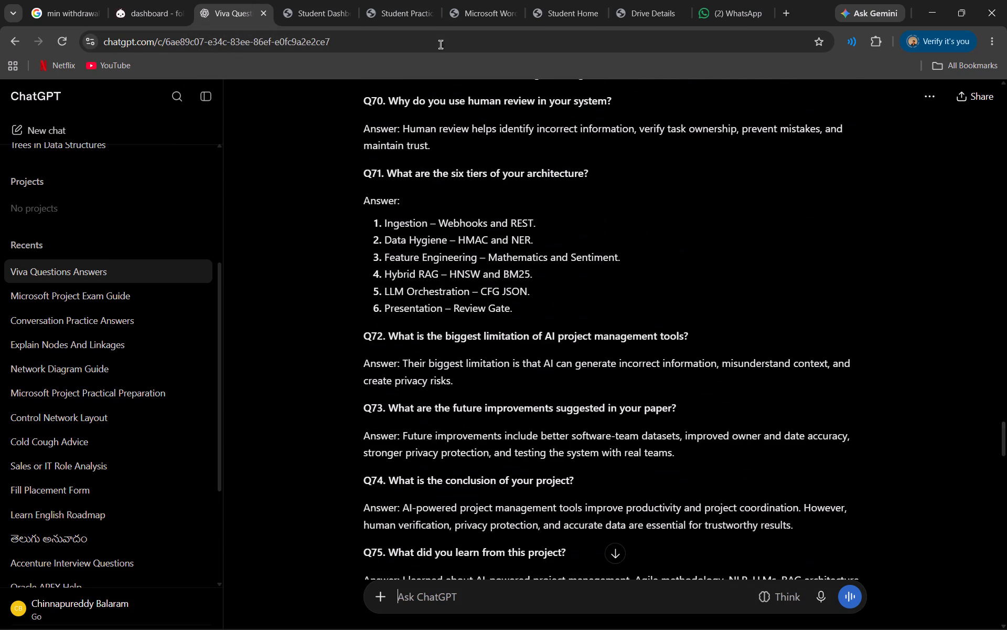
Dismiss the "prac" search results on the student dashboard and open Electricity Consumption View under Residential Services.
click(422, 0)
drag(347, 0, 338, 0)
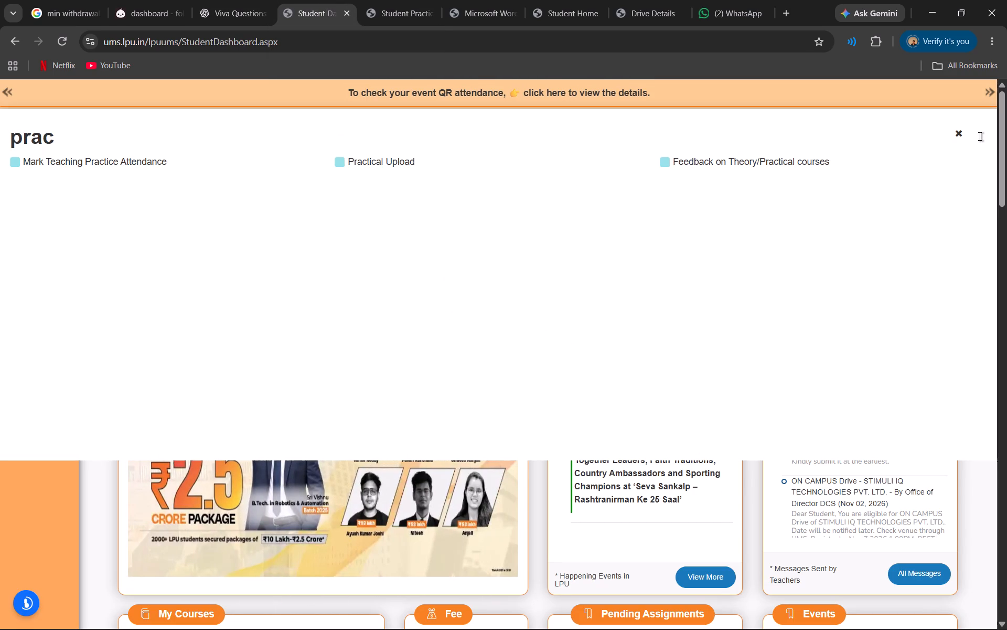
click(960, 135)
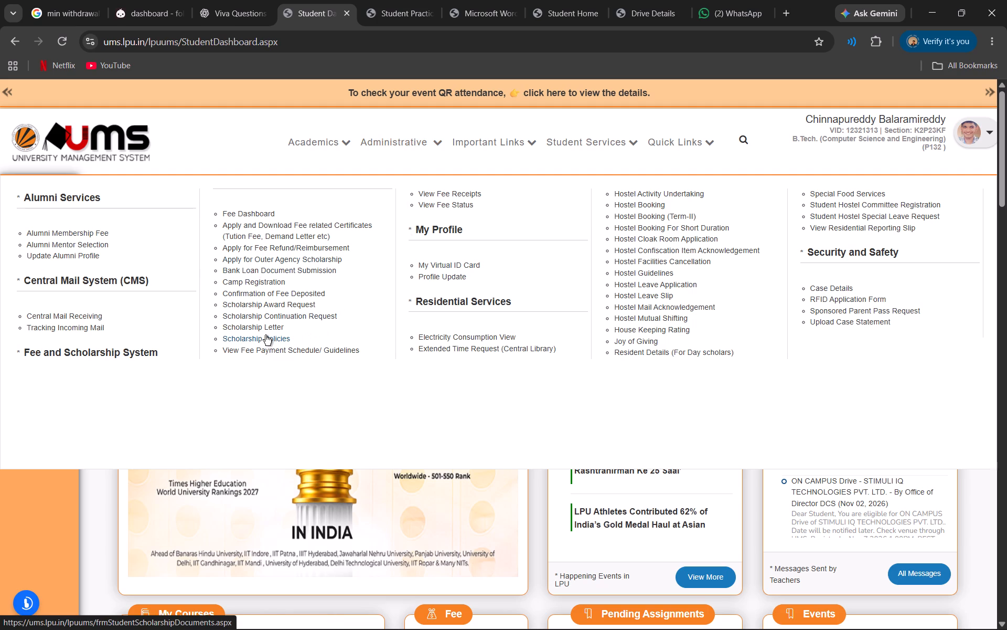
scroll(454, 316, down, 2)
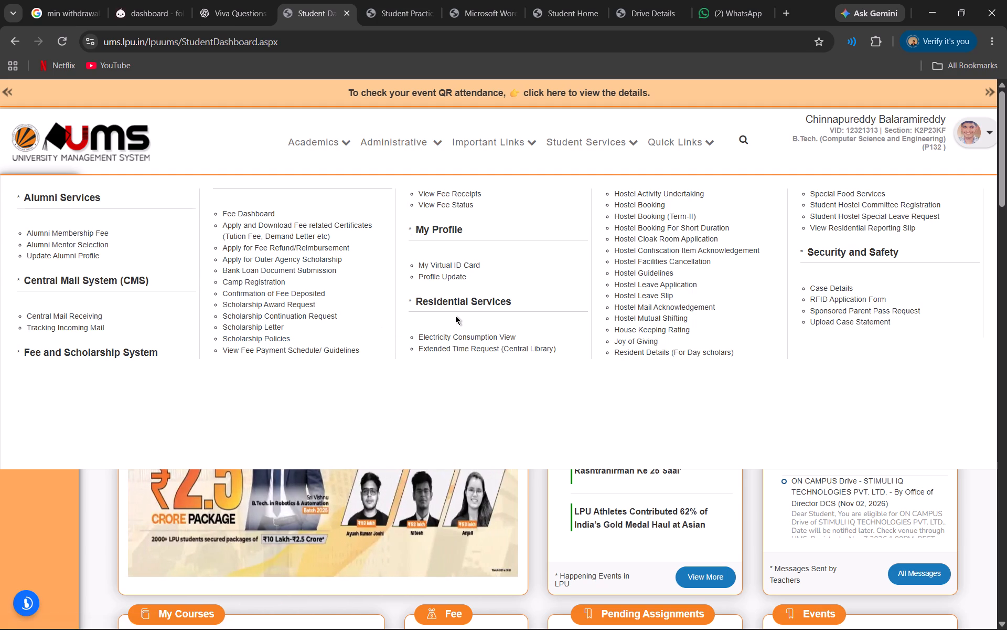
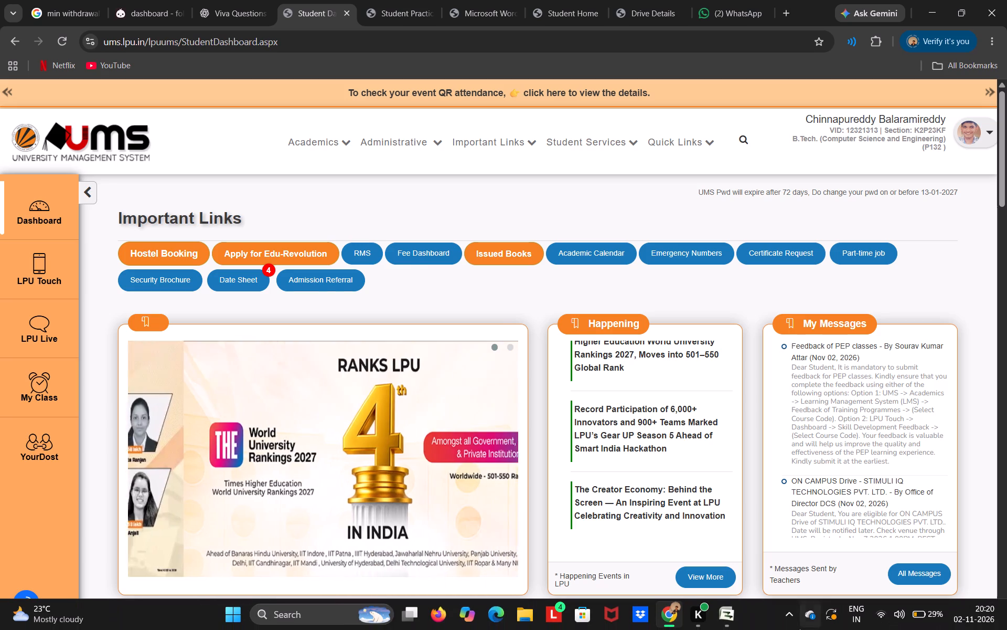
Show the hidden system tray icons of the background applications.
click(784, 617)
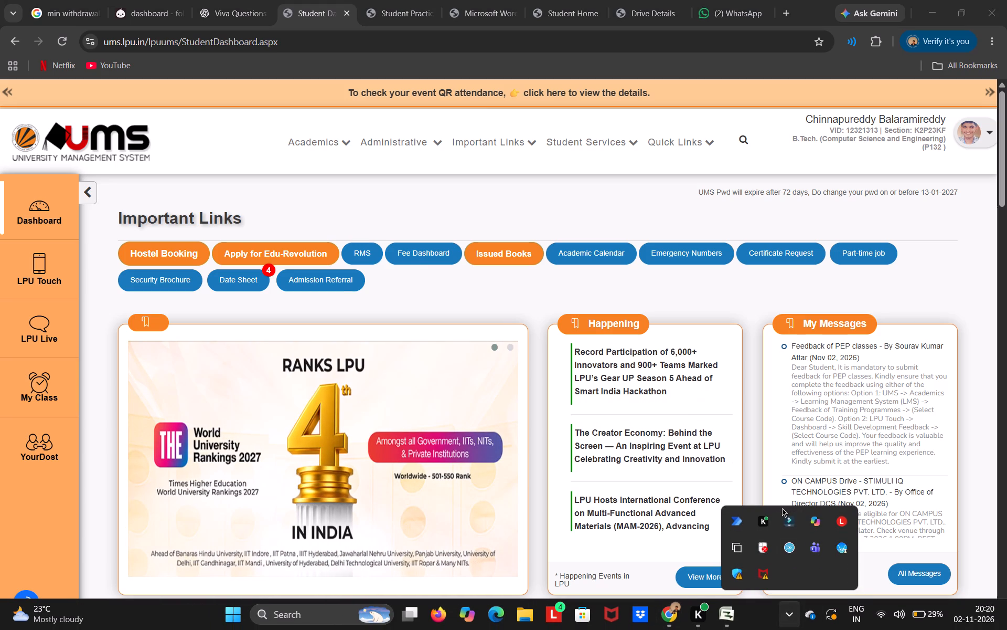
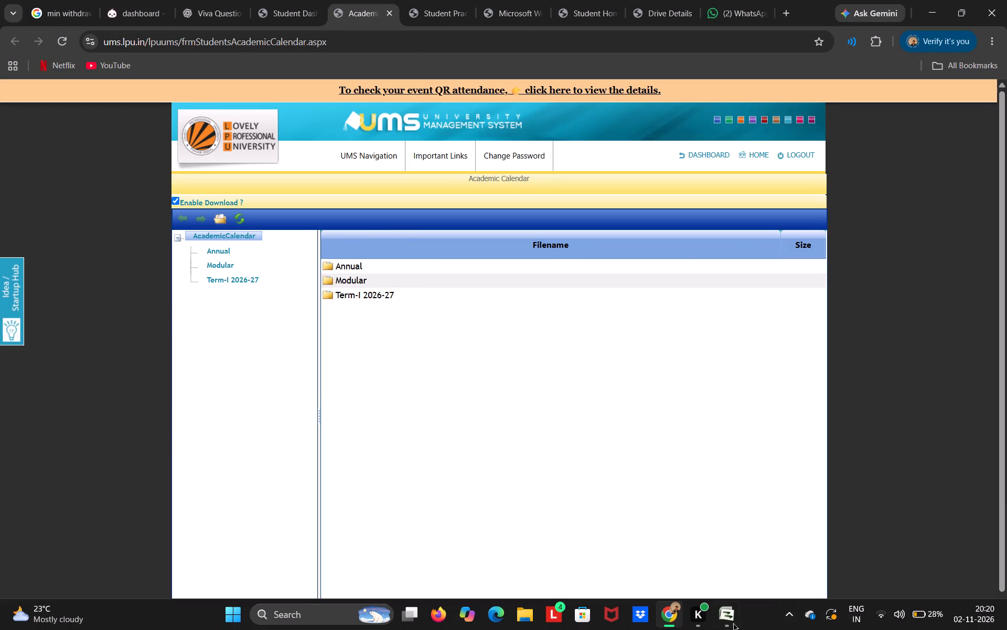
Switch to the Microsoft Project schedule and view the Gantt chart timeline from late November 2026 to mid-January 2027.
click(731, 623)
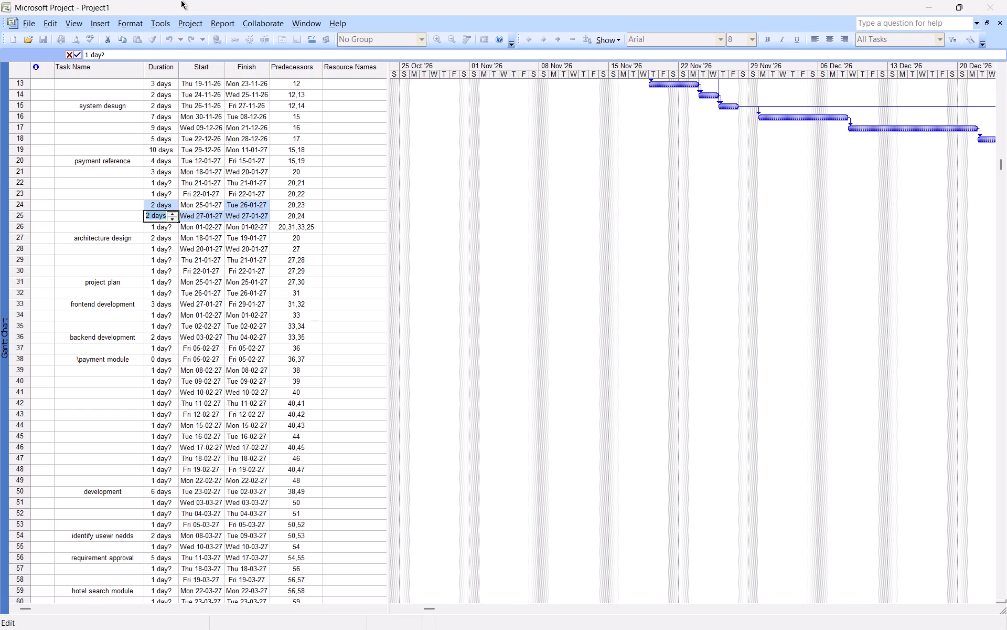
click(117, 20)
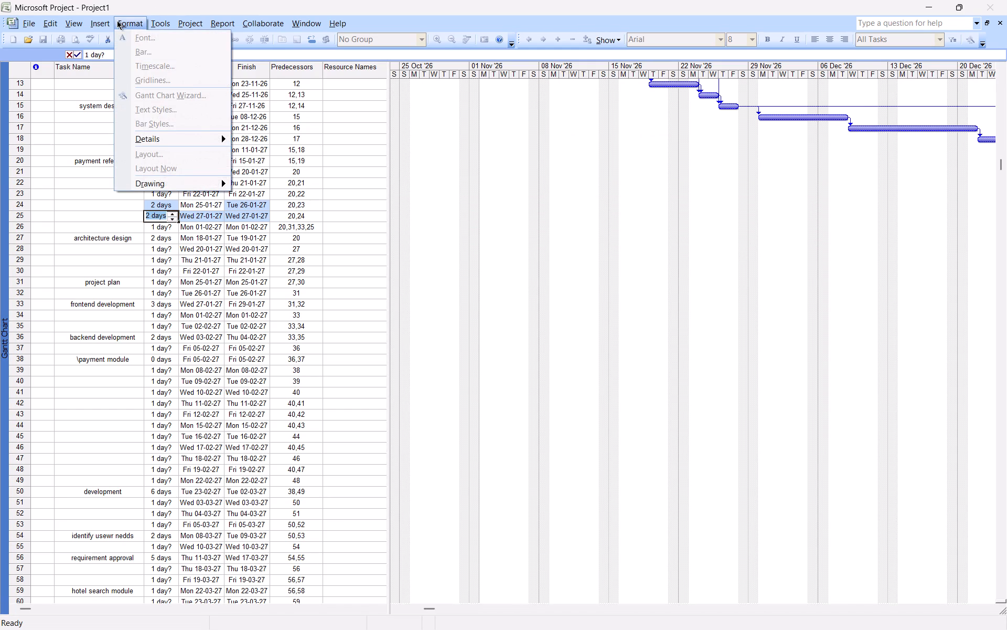
click(162, 141)
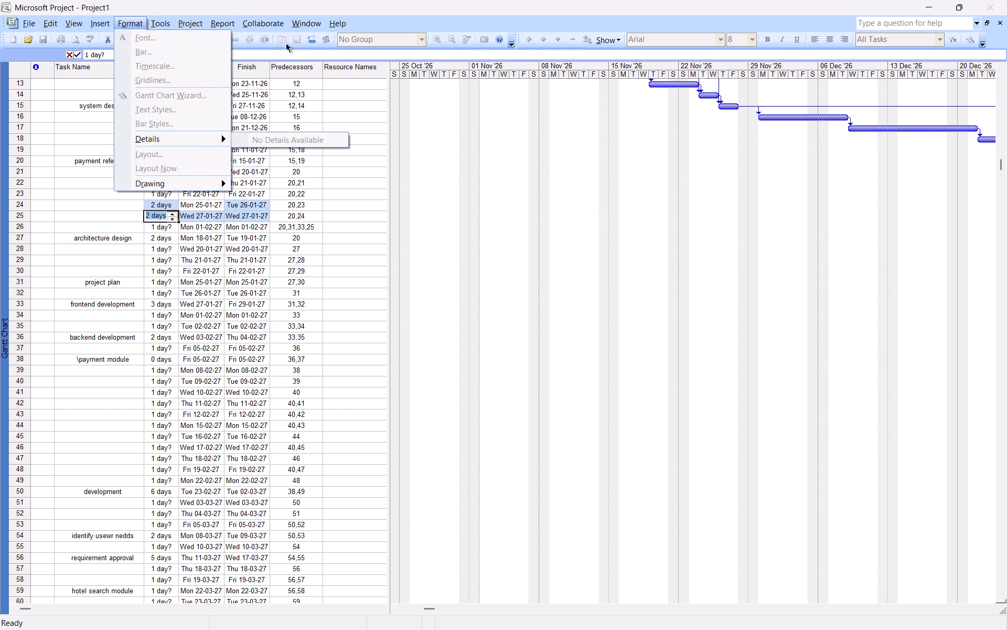
click(323, 58)
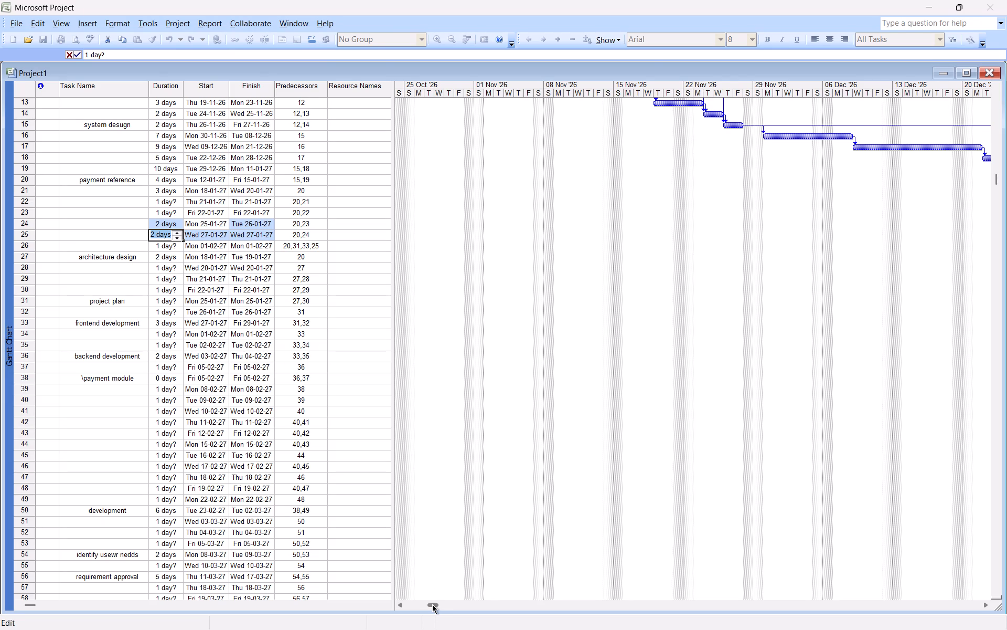
drag(432, 604, 449, 606)
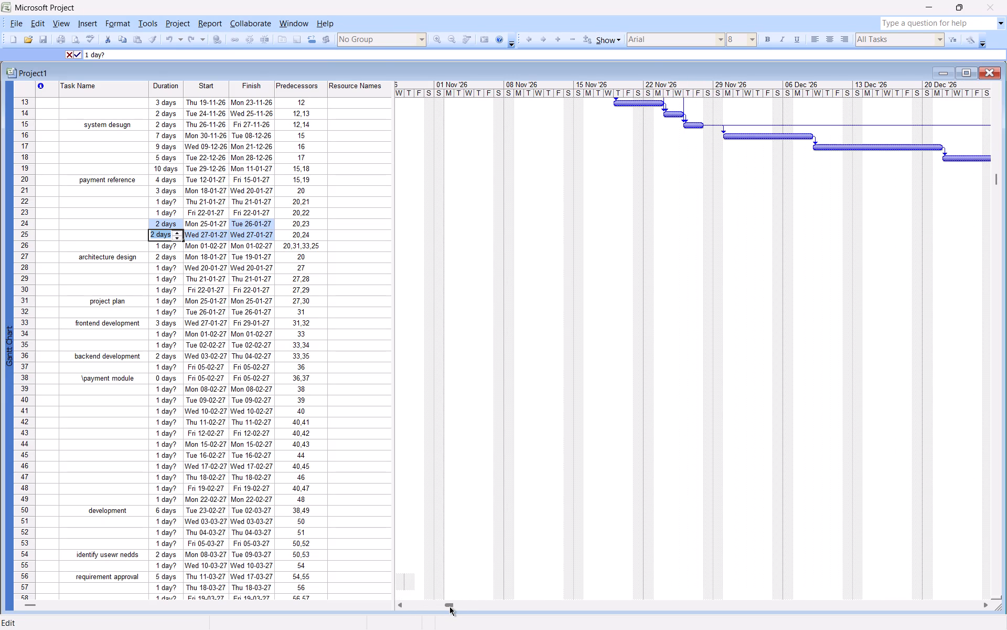
drag(449, 606, 548, 625)
click(548, 625)
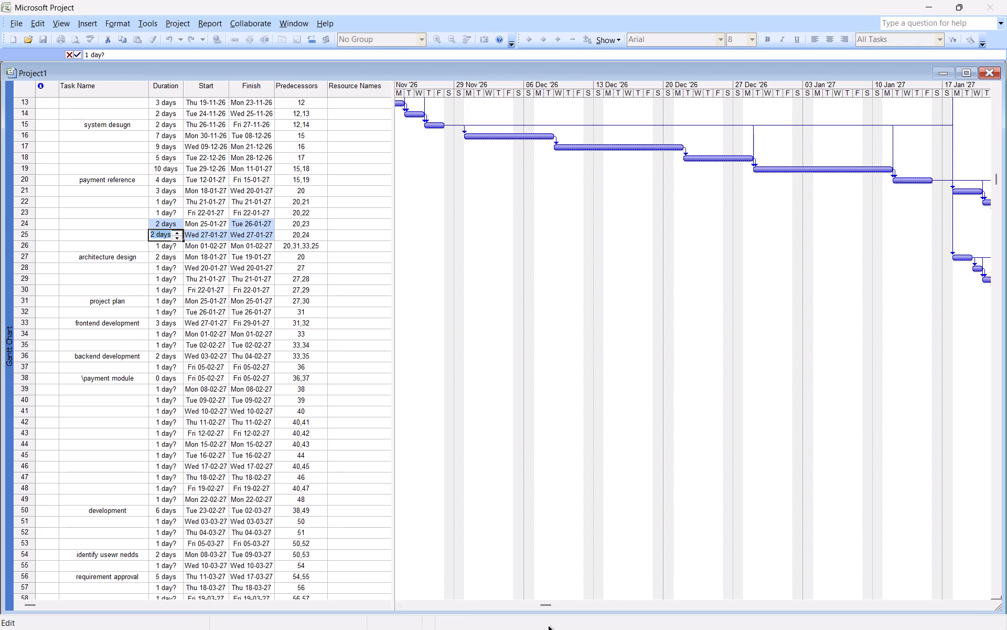
click(548, 625)
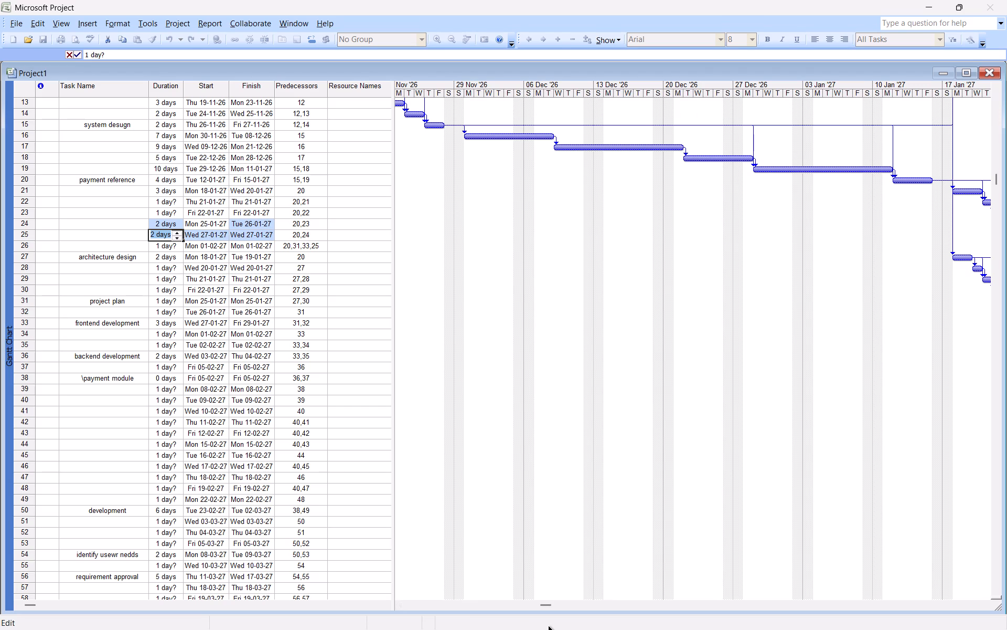
click(548, 625)
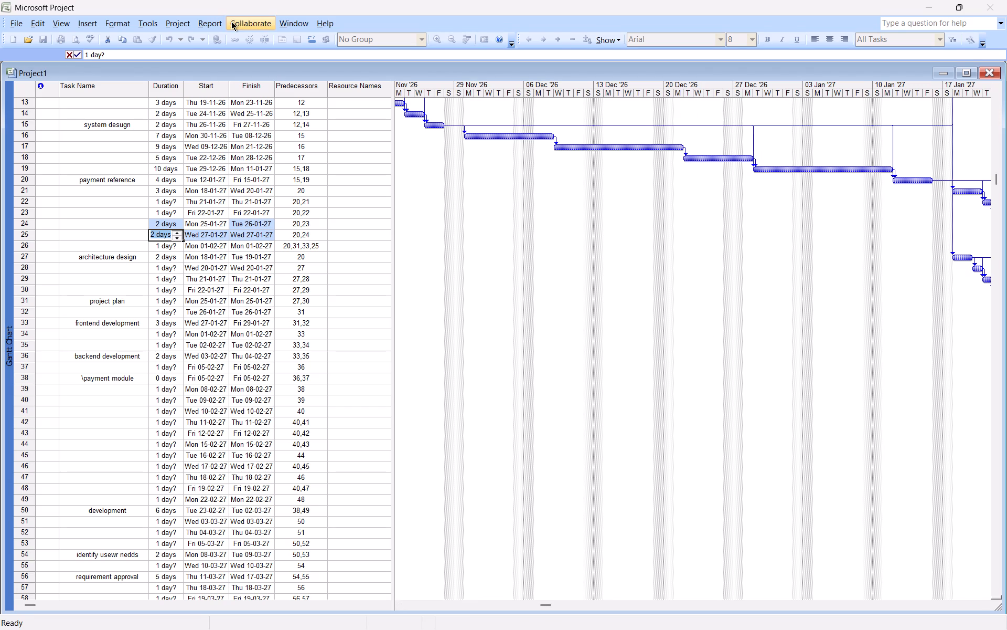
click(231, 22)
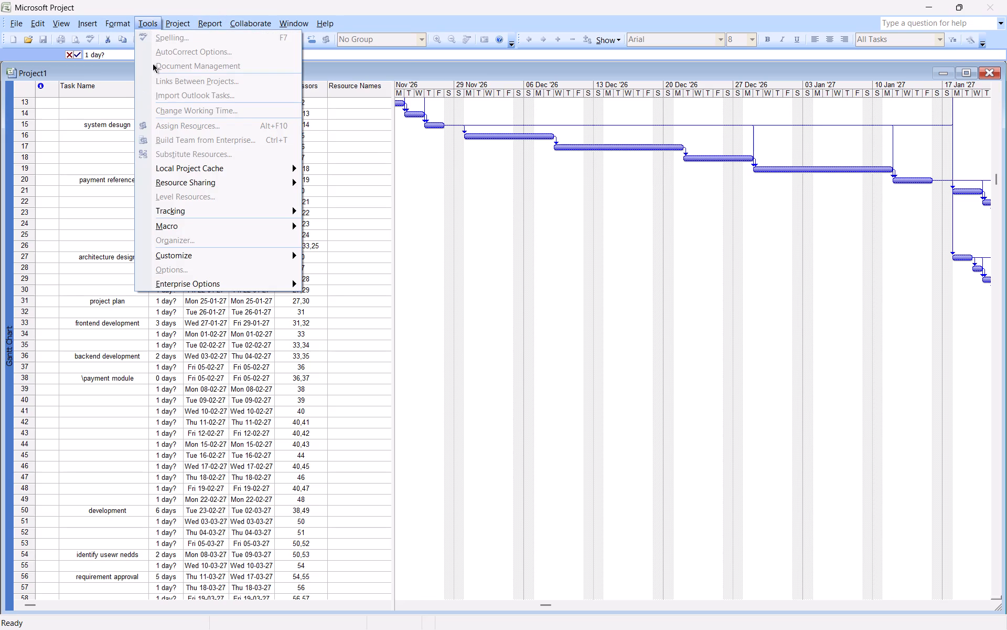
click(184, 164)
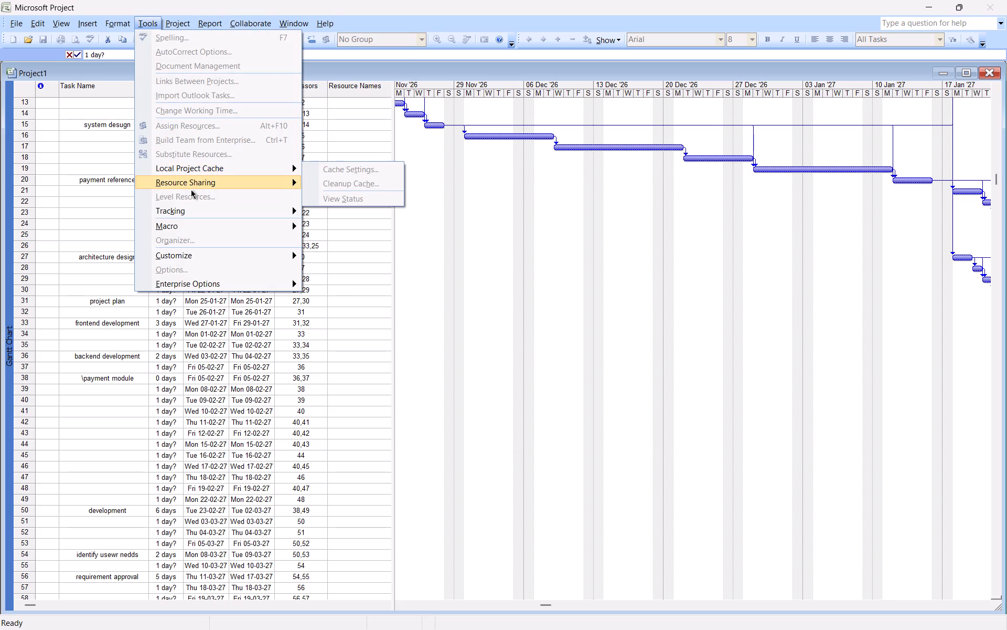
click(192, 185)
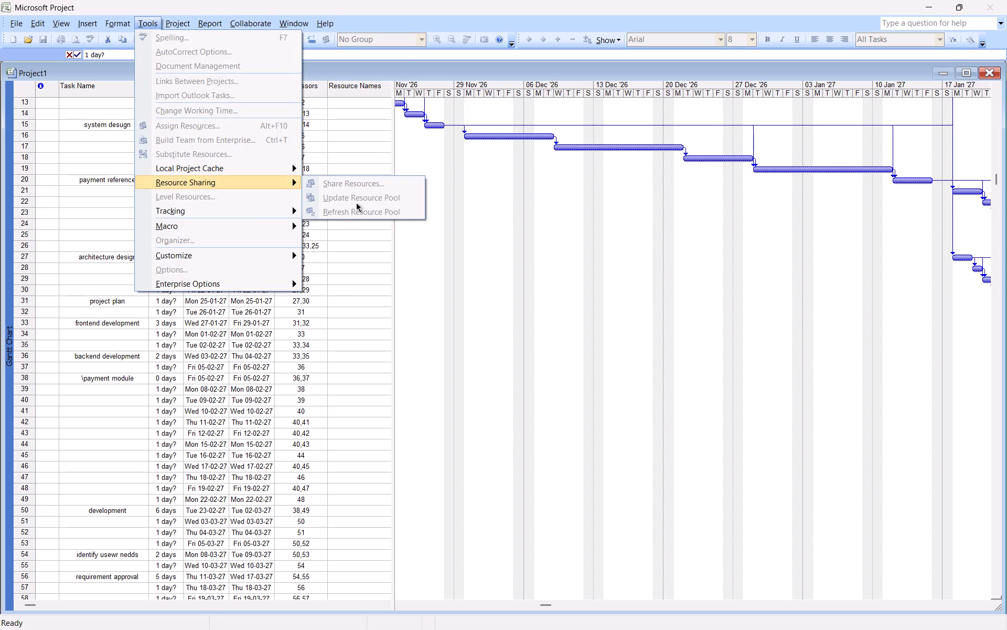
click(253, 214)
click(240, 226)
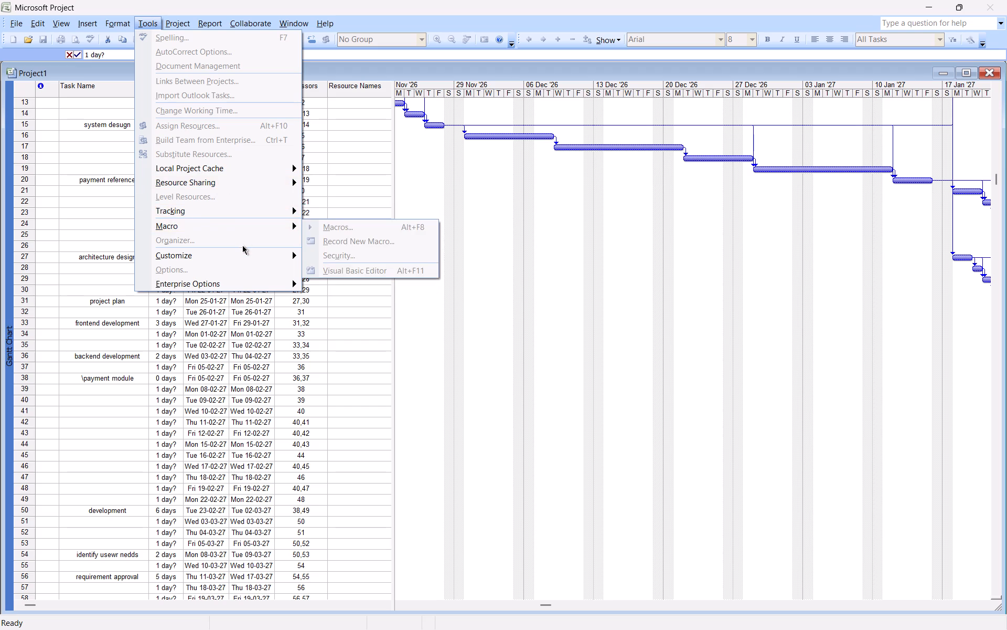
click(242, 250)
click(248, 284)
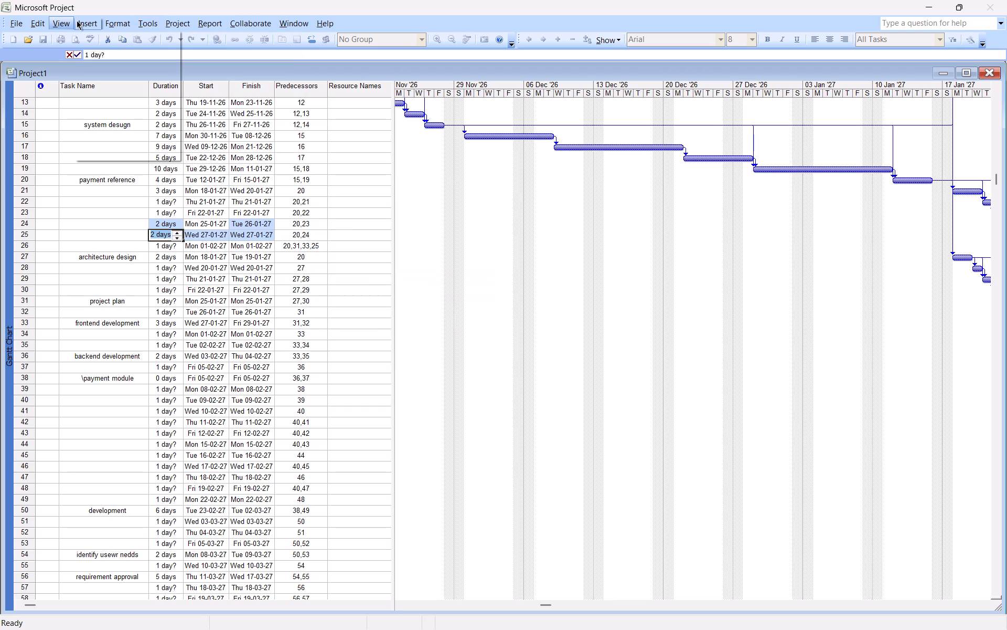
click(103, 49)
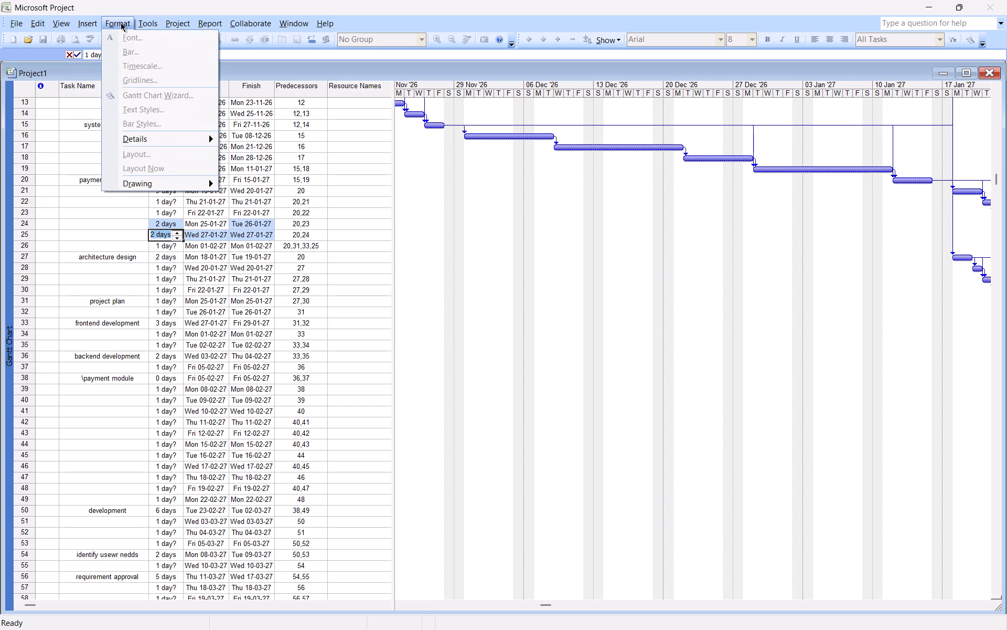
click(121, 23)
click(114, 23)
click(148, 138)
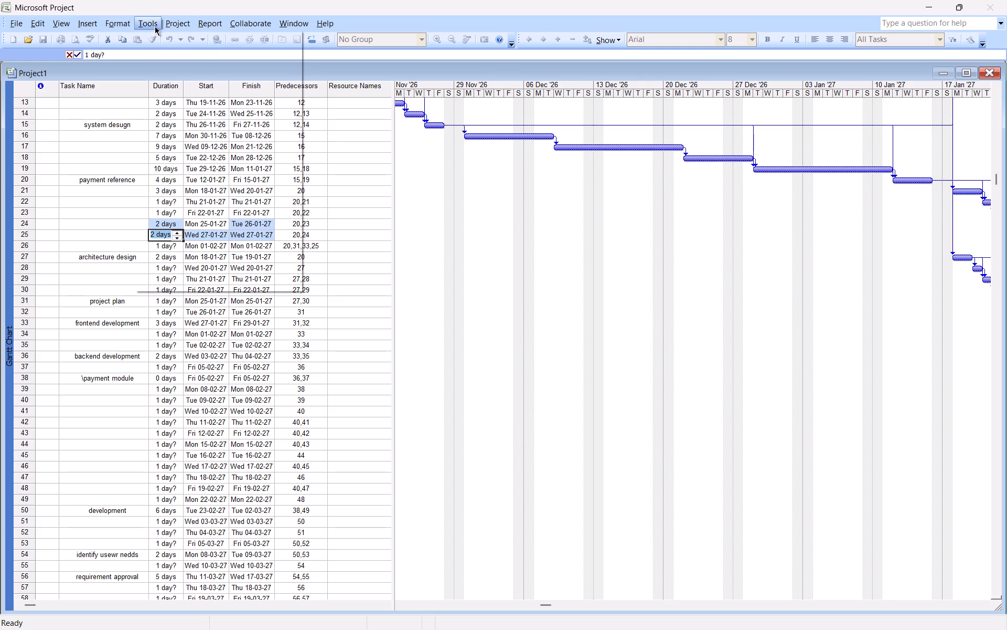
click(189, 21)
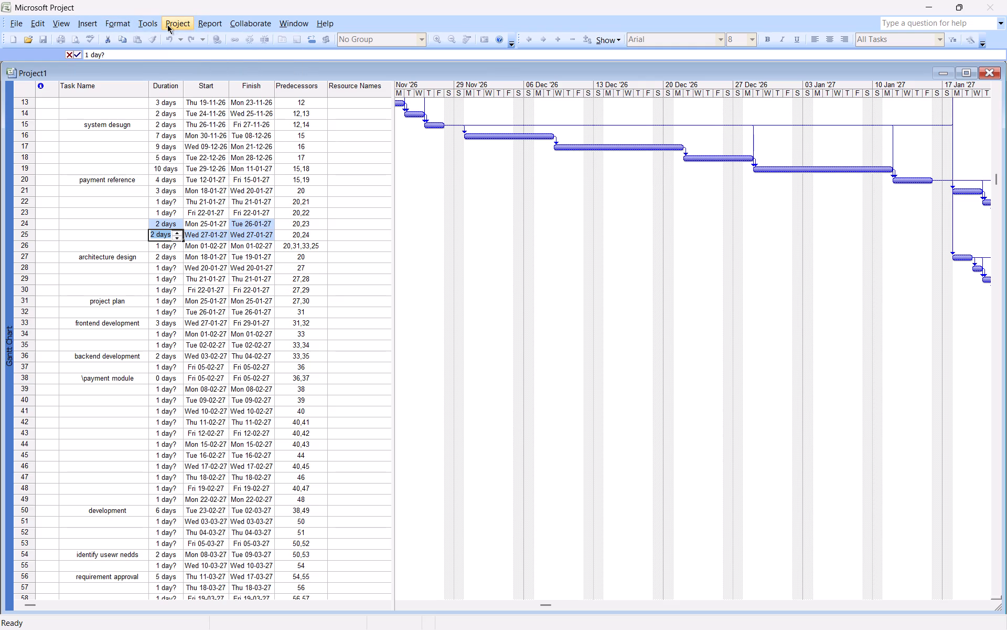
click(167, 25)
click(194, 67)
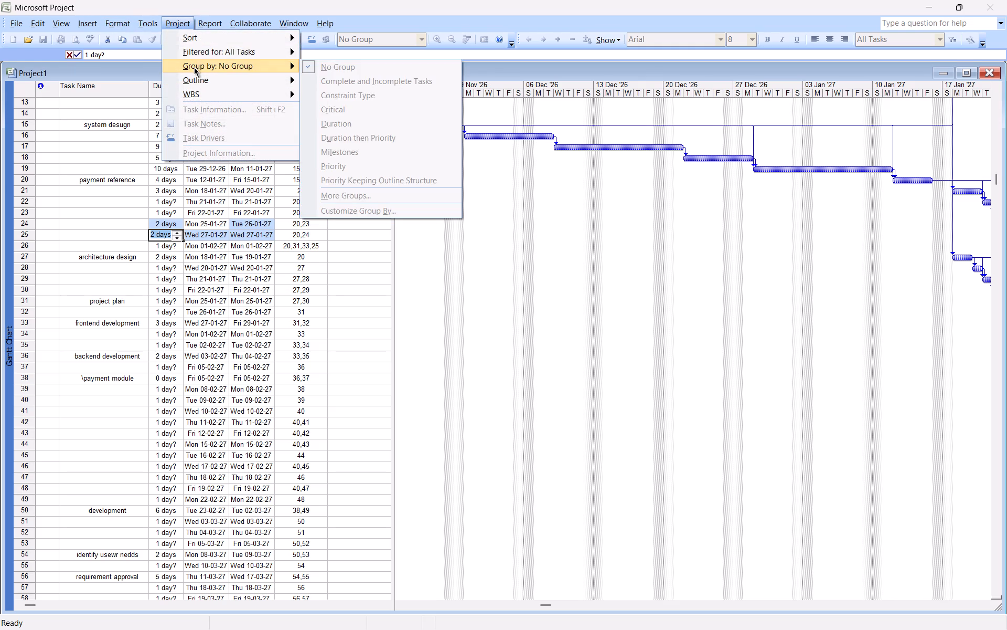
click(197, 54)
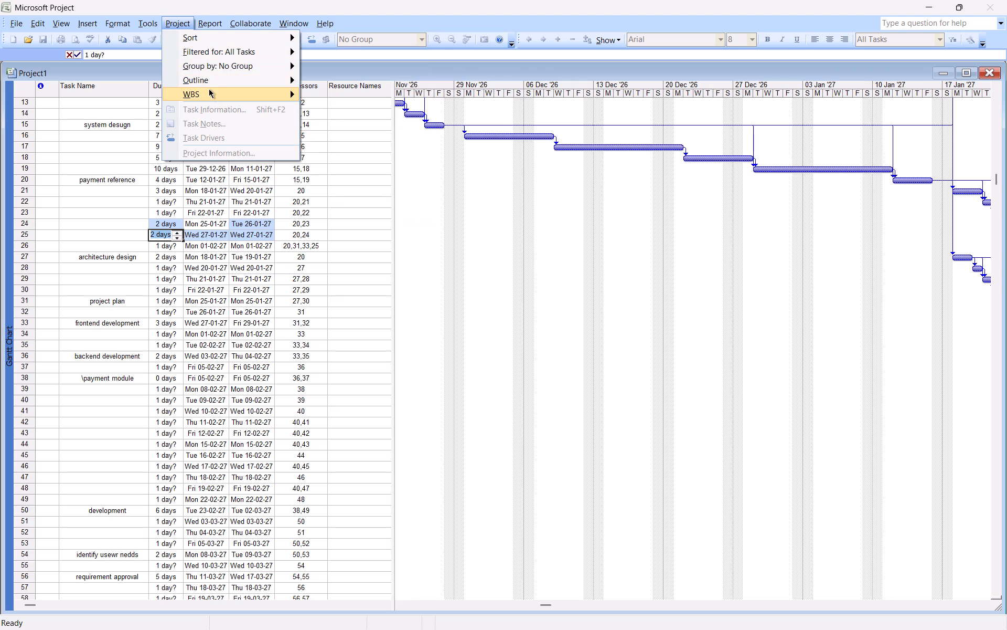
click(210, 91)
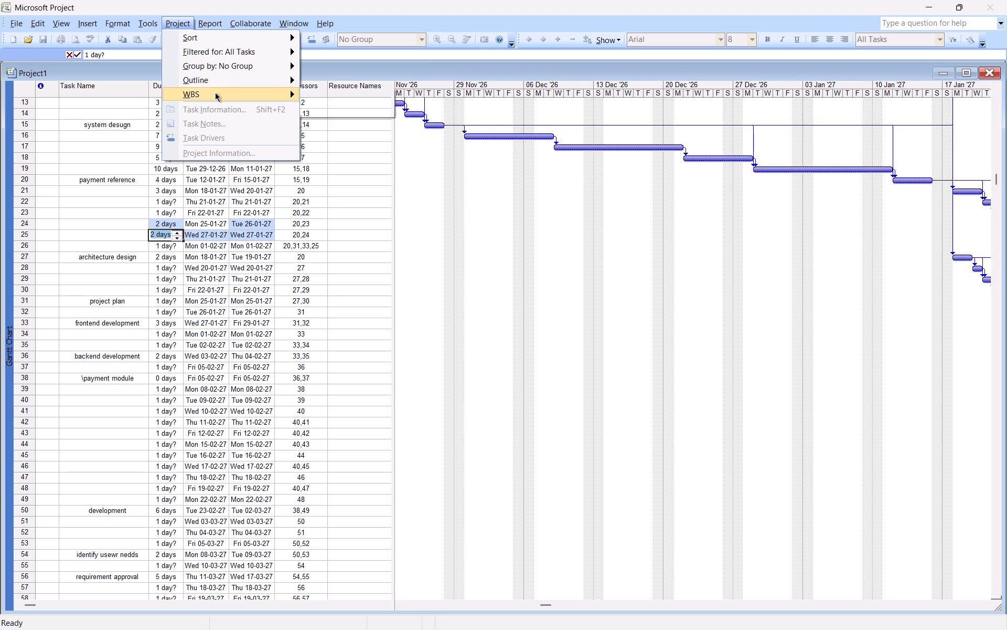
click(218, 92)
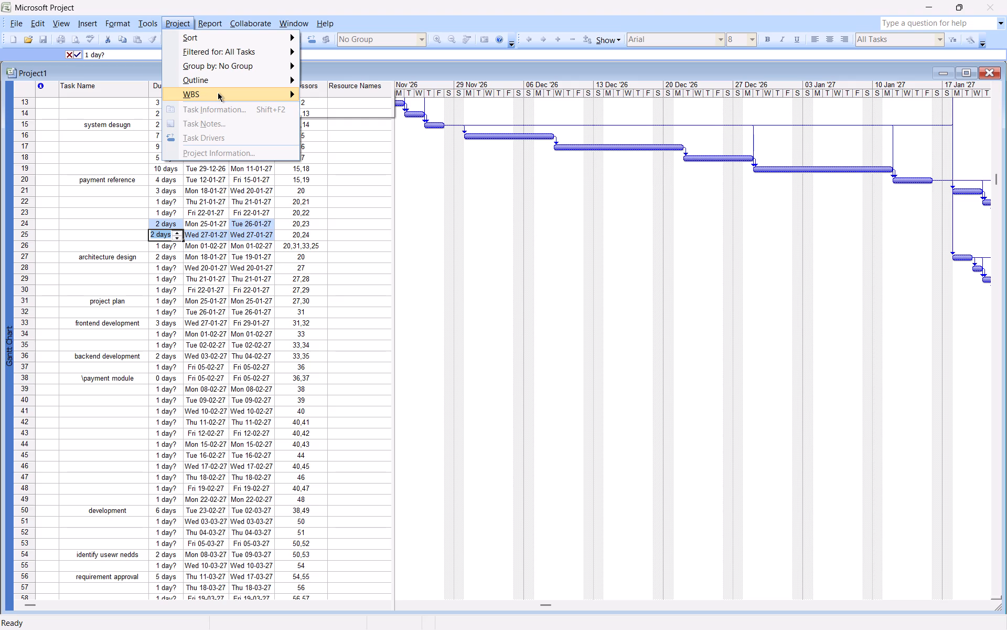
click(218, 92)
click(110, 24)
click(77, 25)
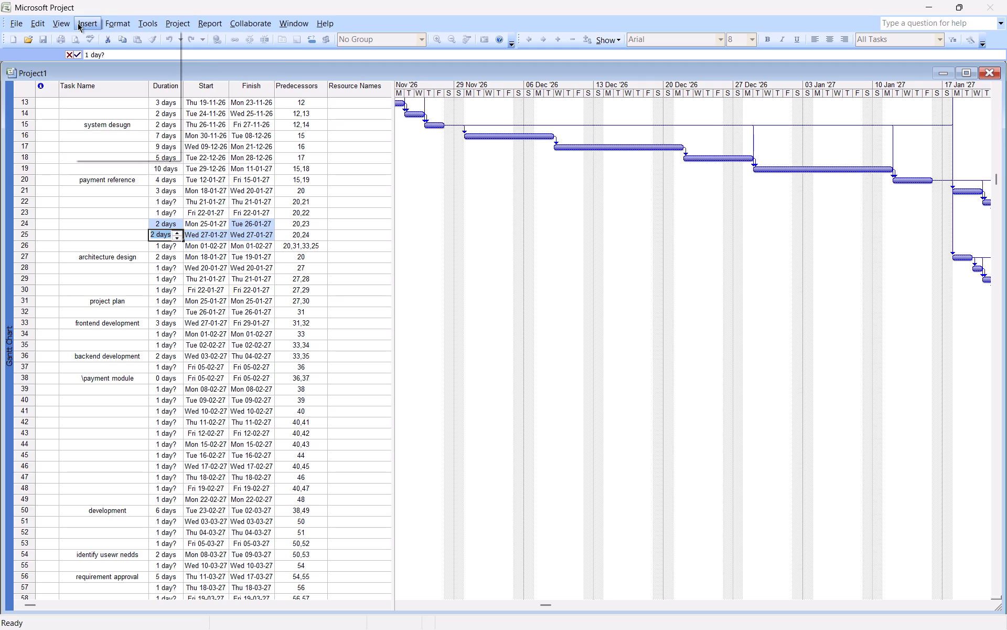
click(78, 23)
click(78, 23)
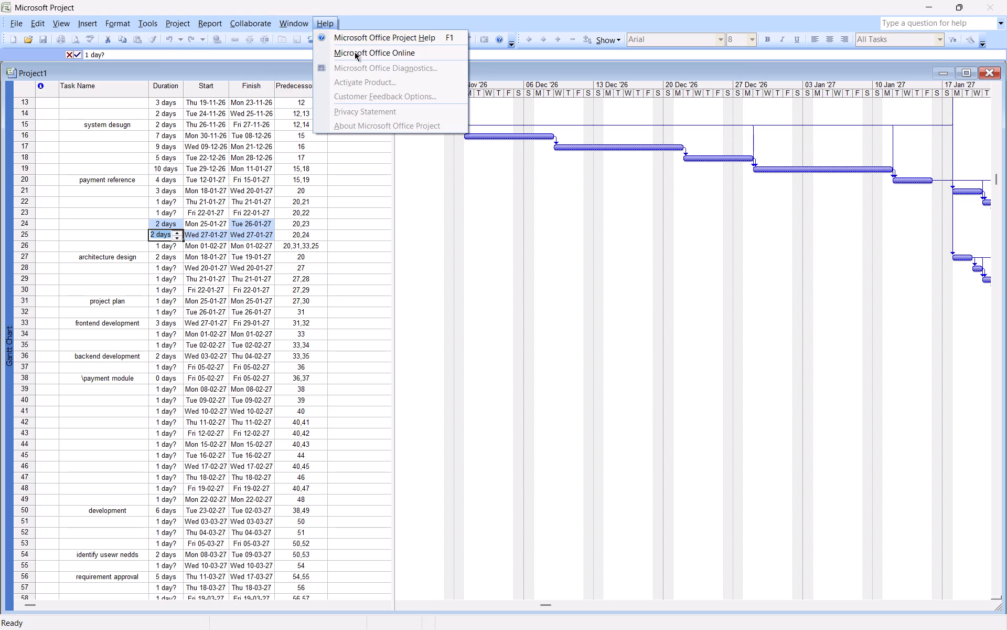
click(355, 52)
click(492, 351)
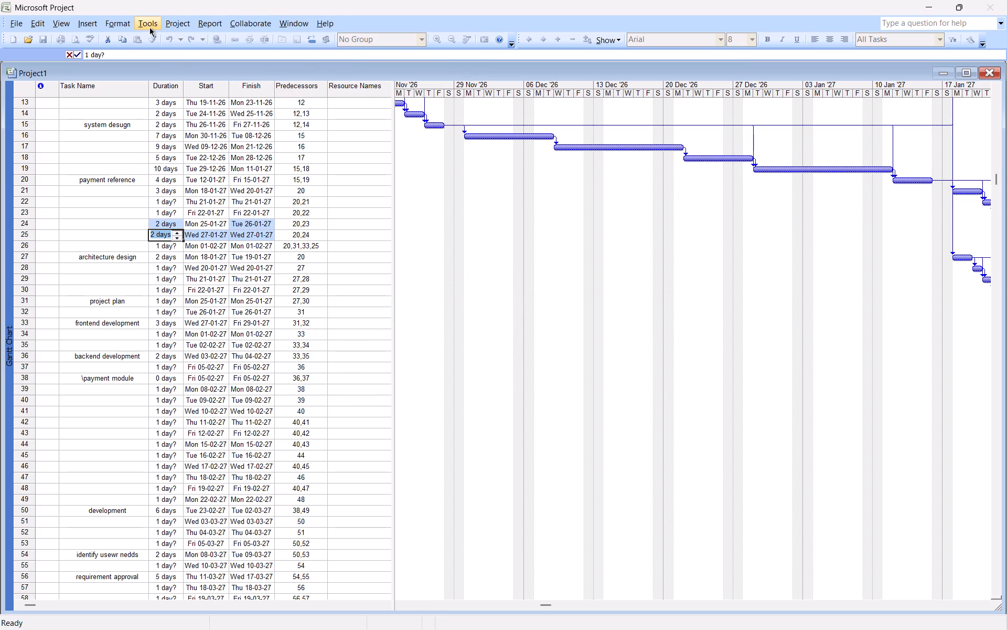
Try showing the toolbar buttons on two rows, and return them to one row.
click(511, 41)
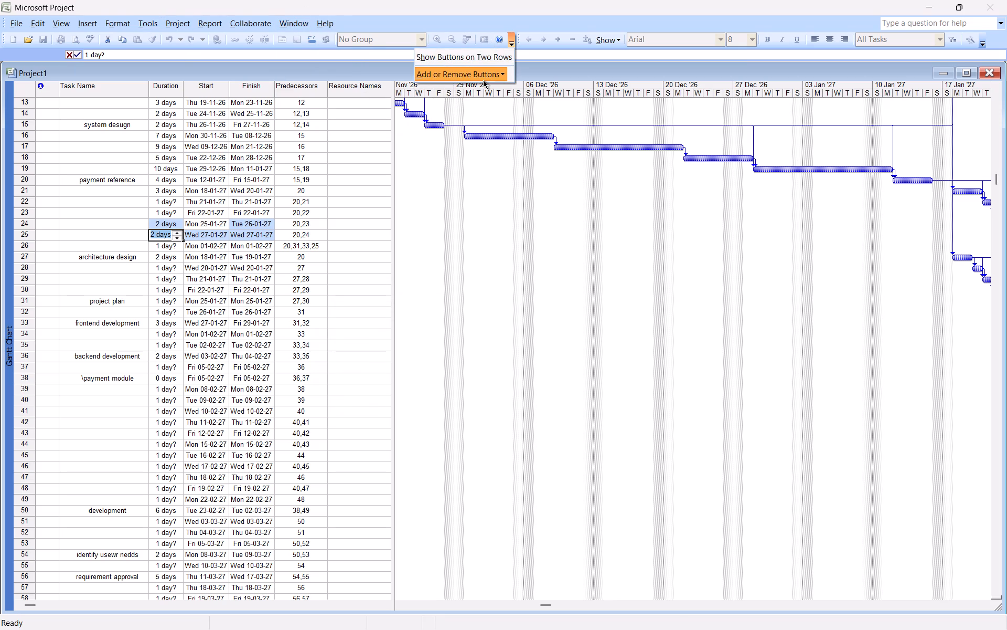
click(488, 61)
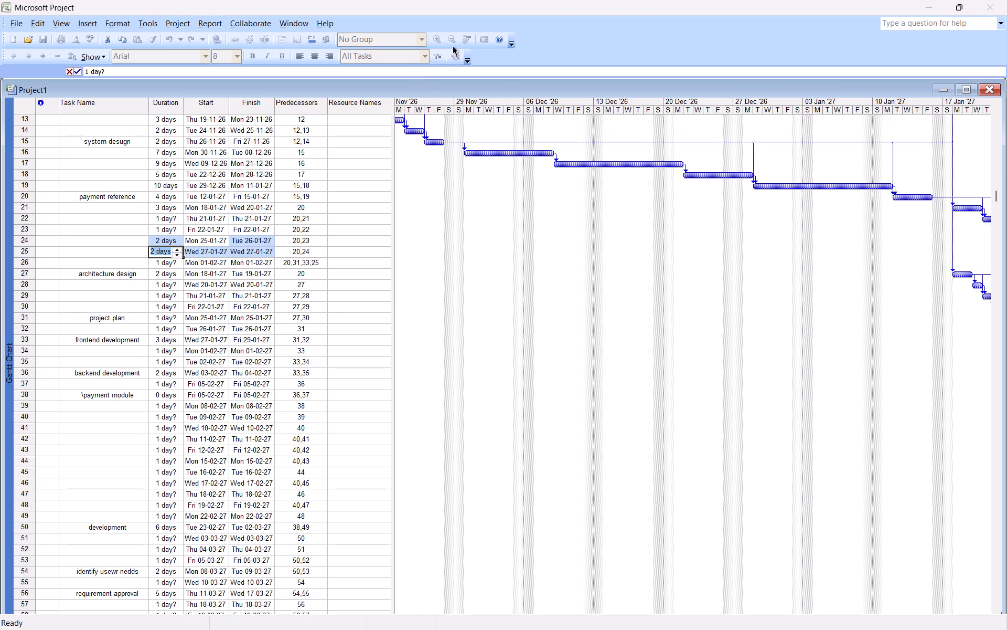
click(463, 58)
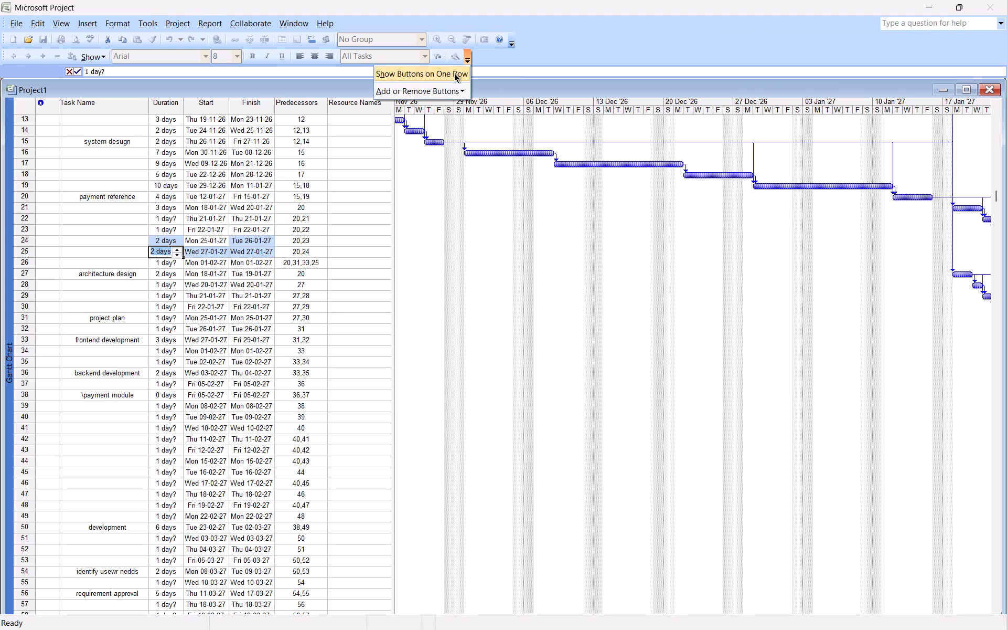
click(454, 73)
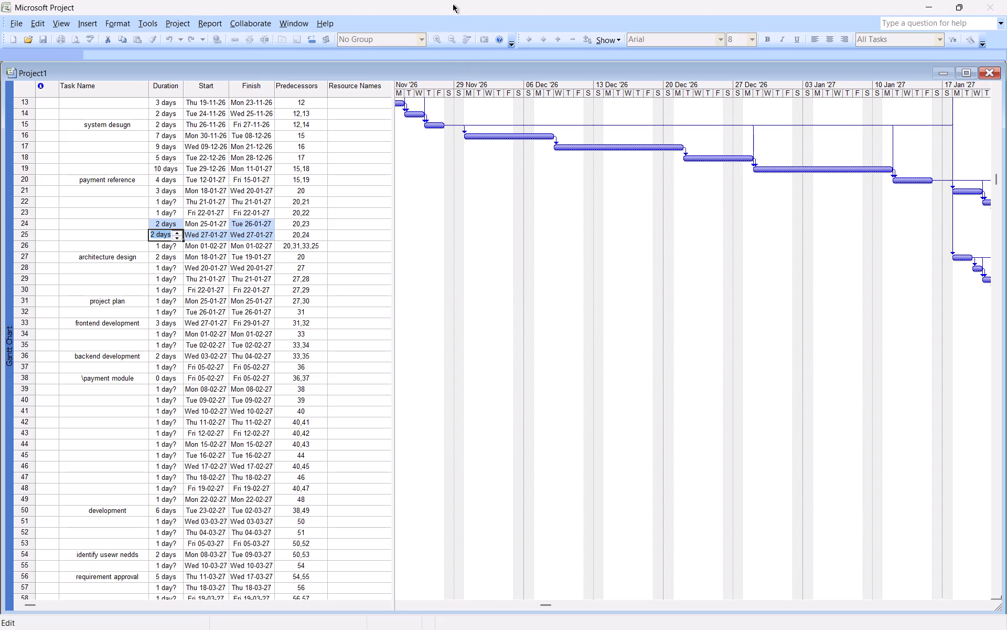
Commit the pending 2-day duration for task 25.
click(423, 36)
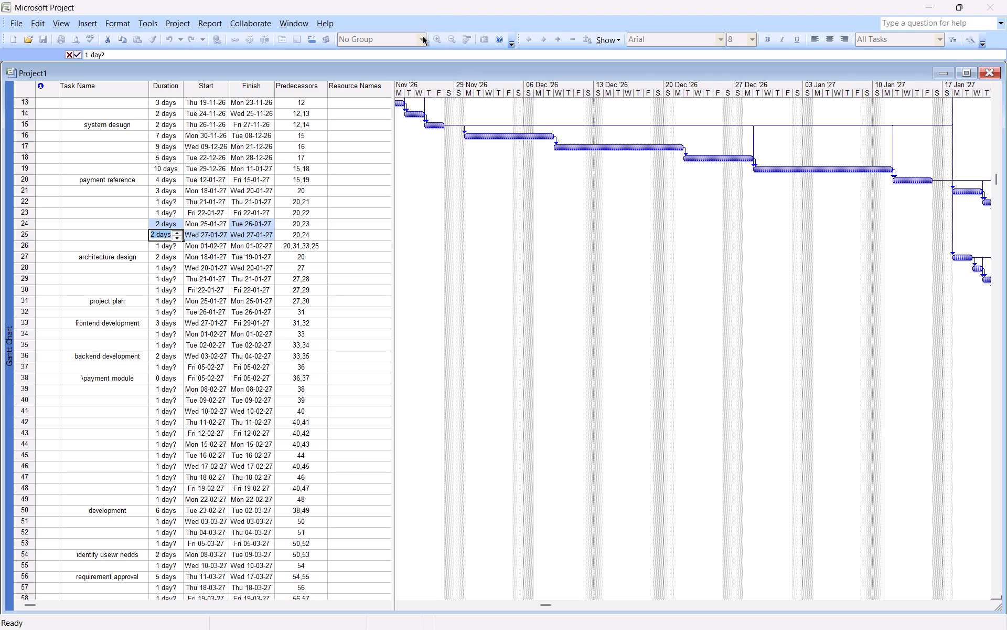
click(308, 138)
click(293, 140)
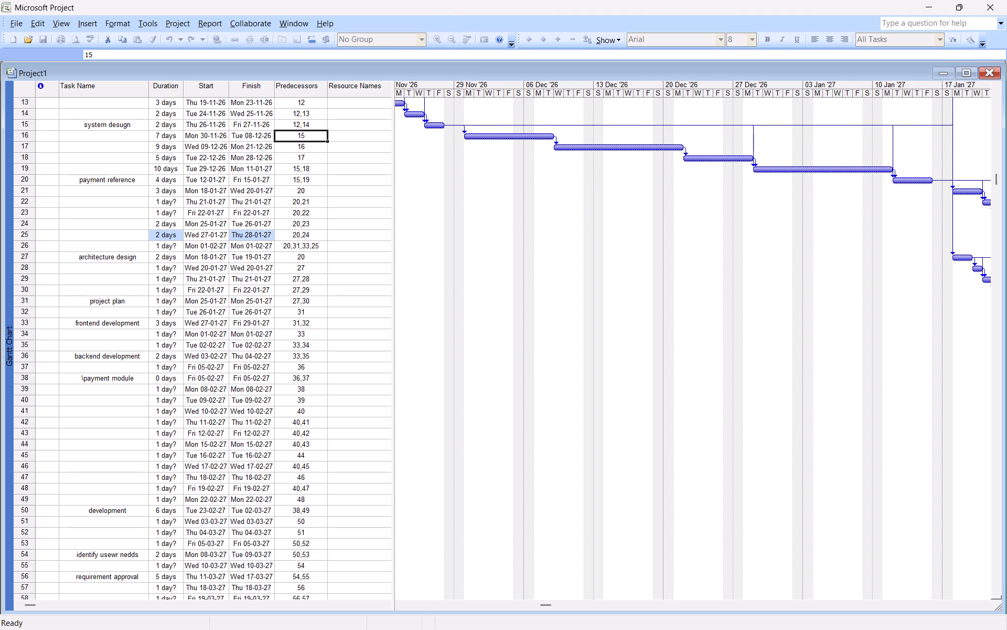
Review the predecessor entries of tasks 14 to 18.
click(309, 165)
click(310, 159)
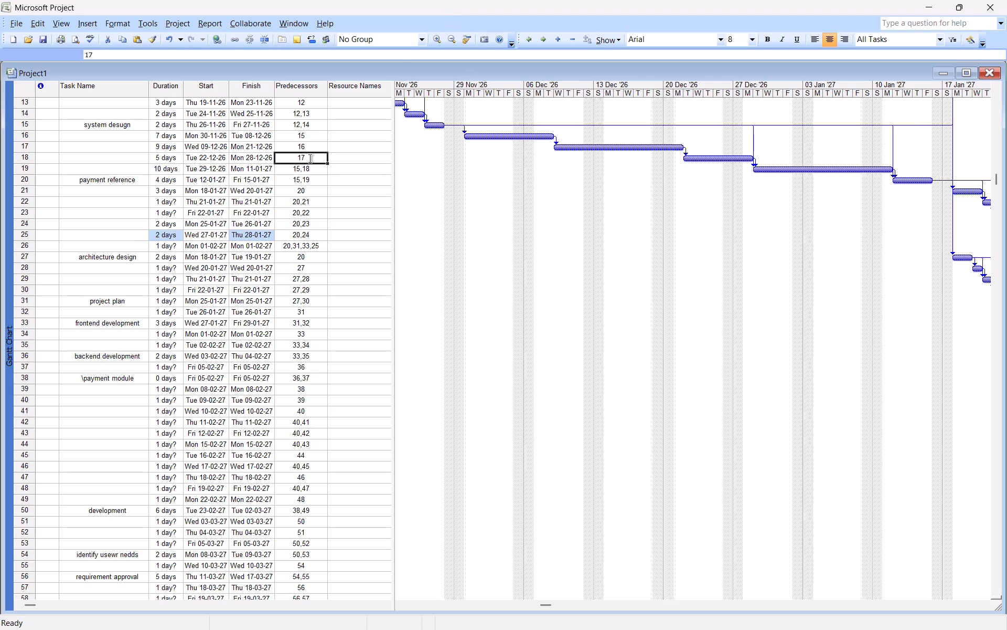
click(315, 144)
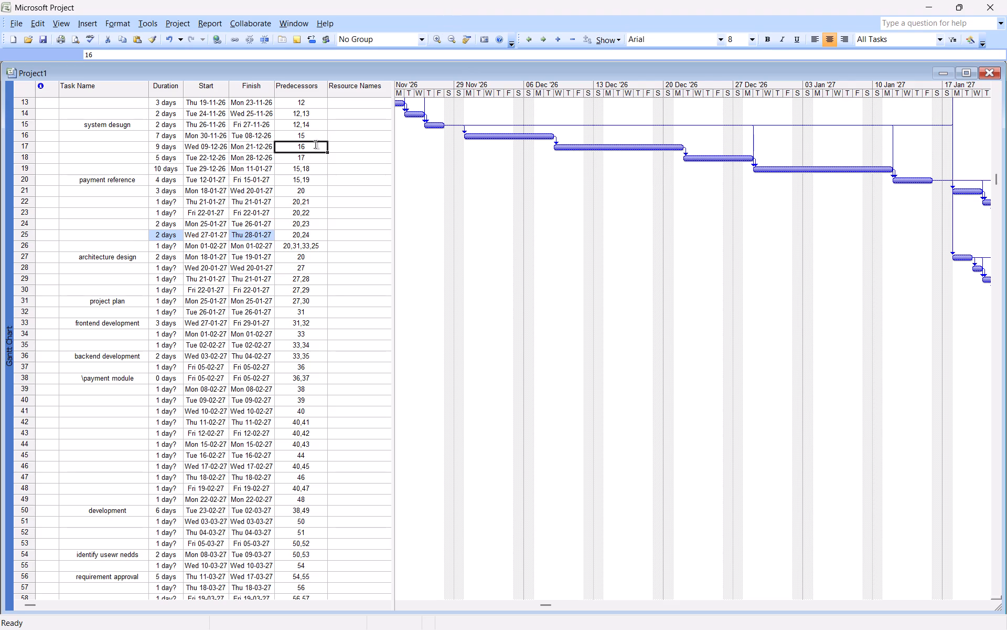
click(310, 138)
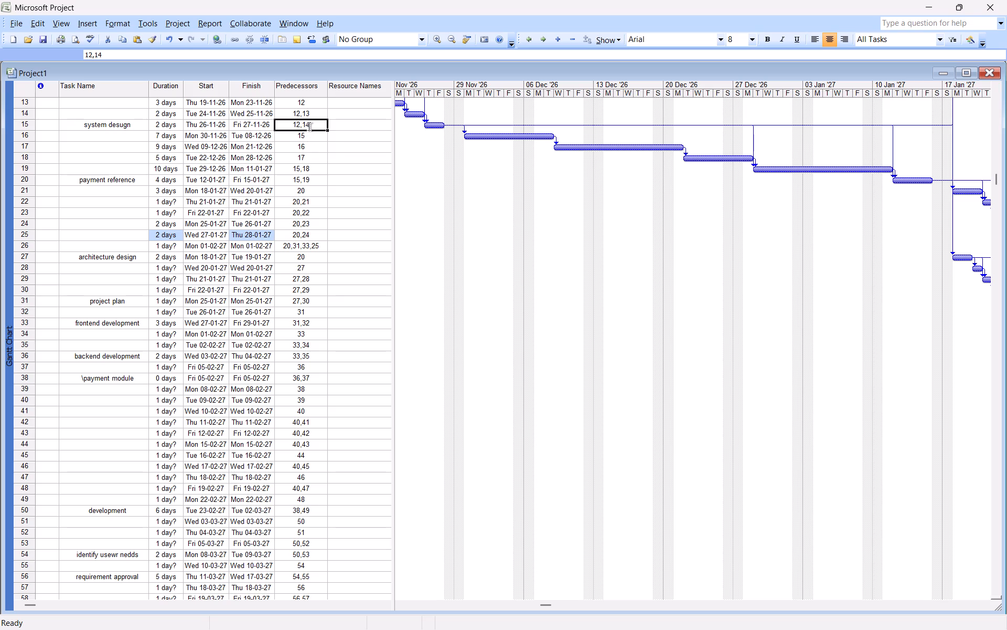
click(308, 116)
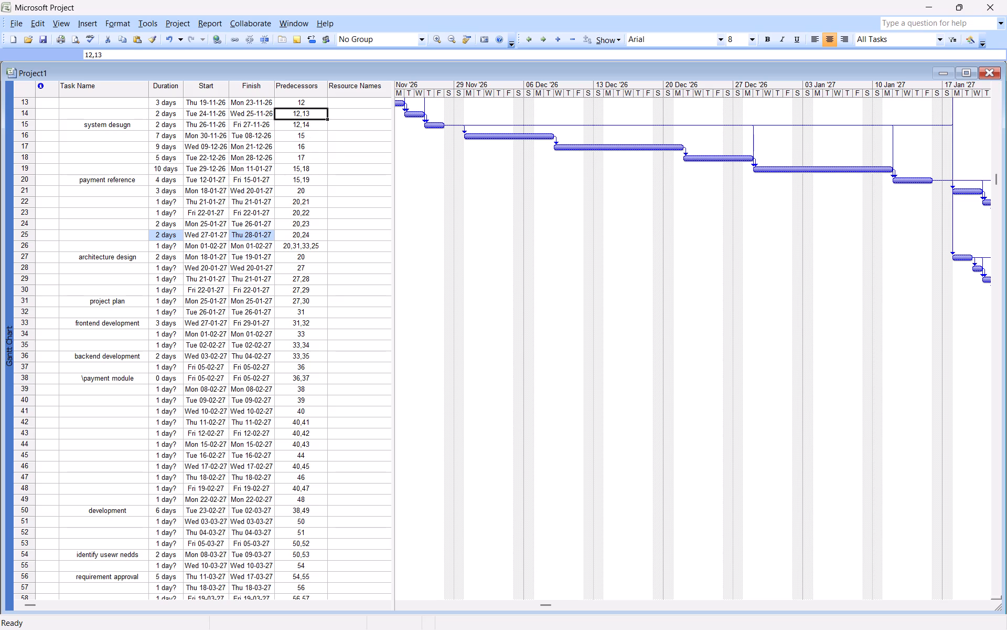
Examine the predecessor entries of tasks 13 to 26.
click(310, 104)
click(303, 140)
click(305, 146)
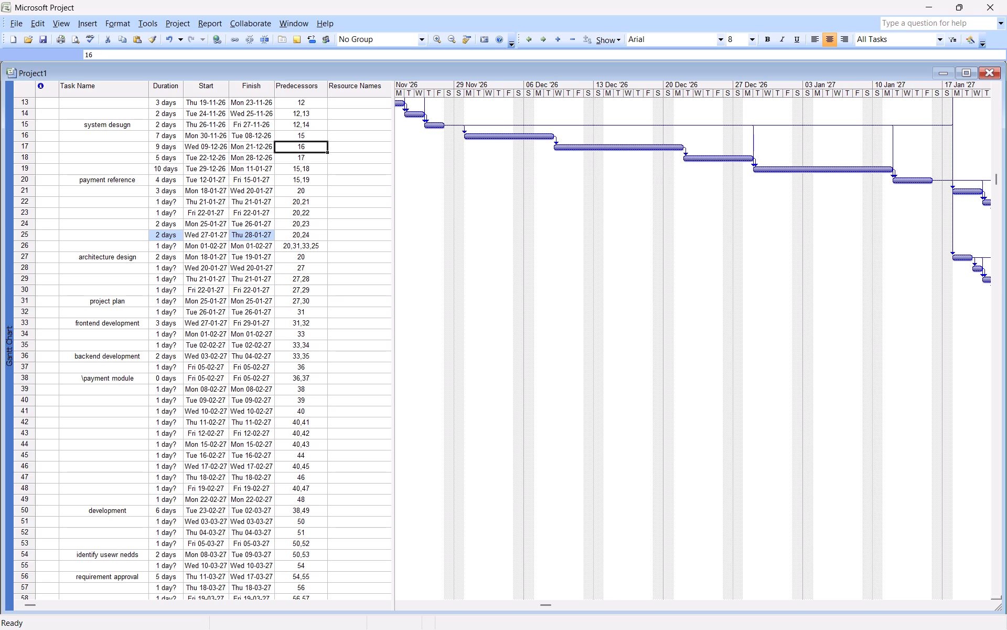
click(301, 158)
click(301, 165)
click(301, 185)
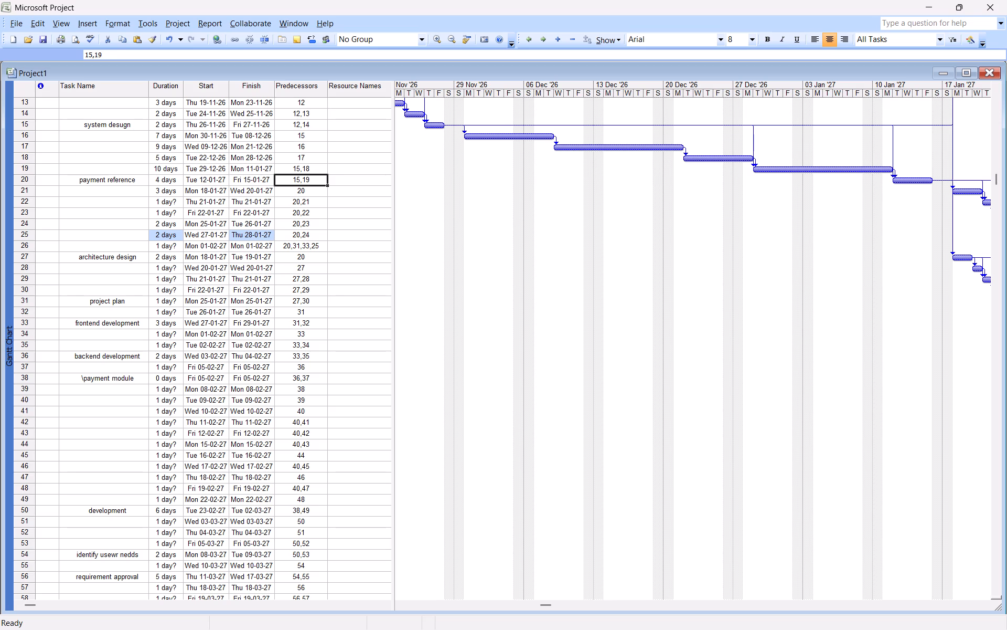
click(301, 190)
click(301, 201)
click(301, 214)
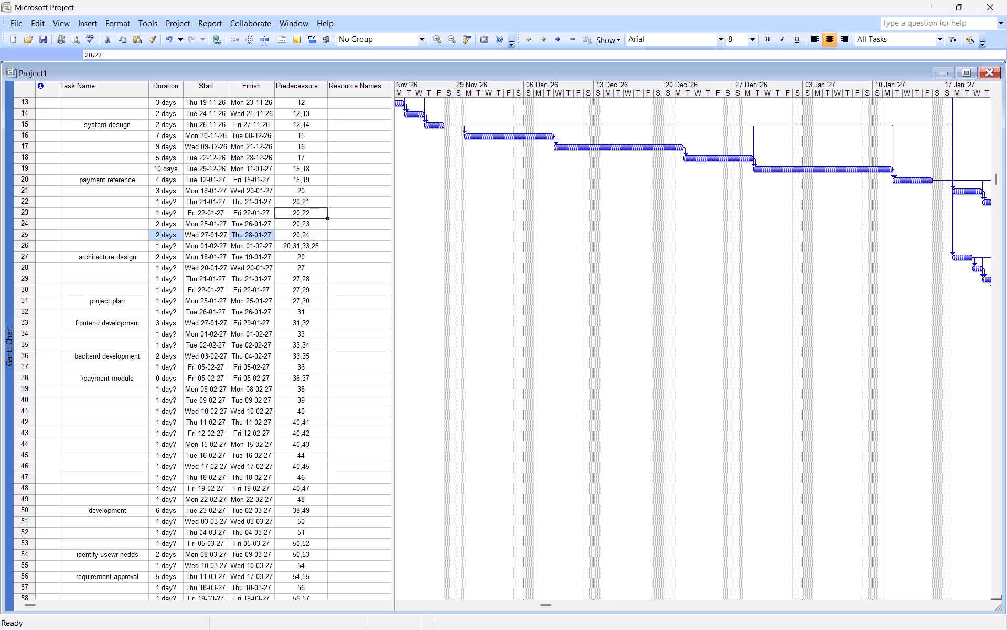
click(297, 221)
click(295, 237)
click(295, 250)
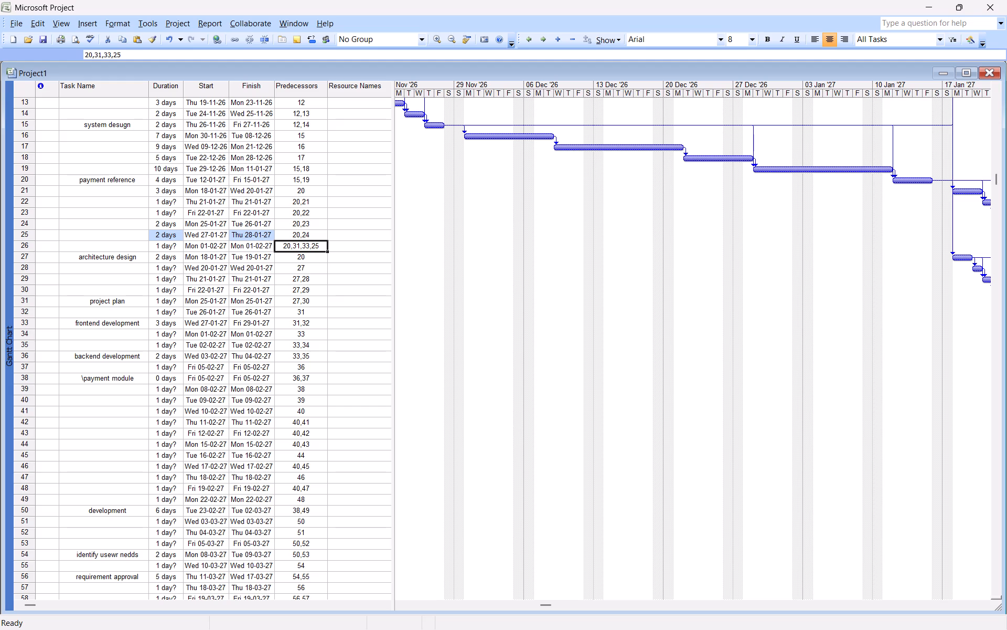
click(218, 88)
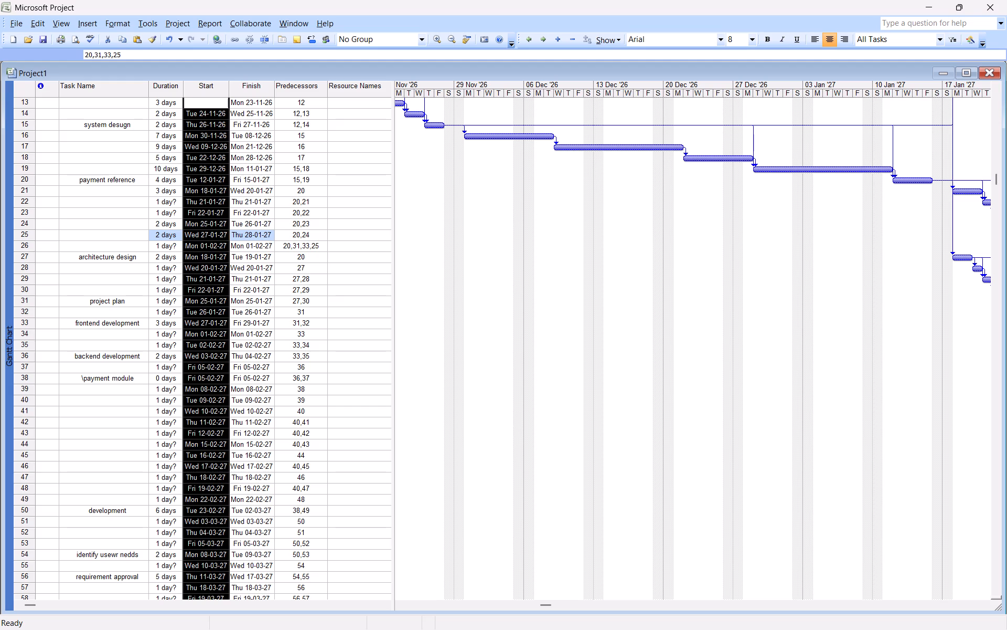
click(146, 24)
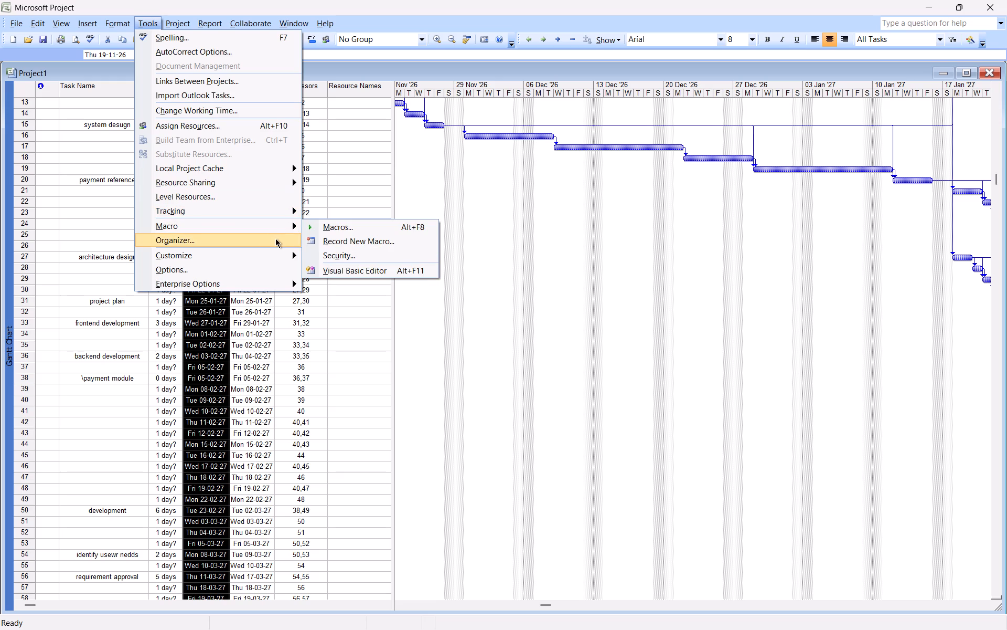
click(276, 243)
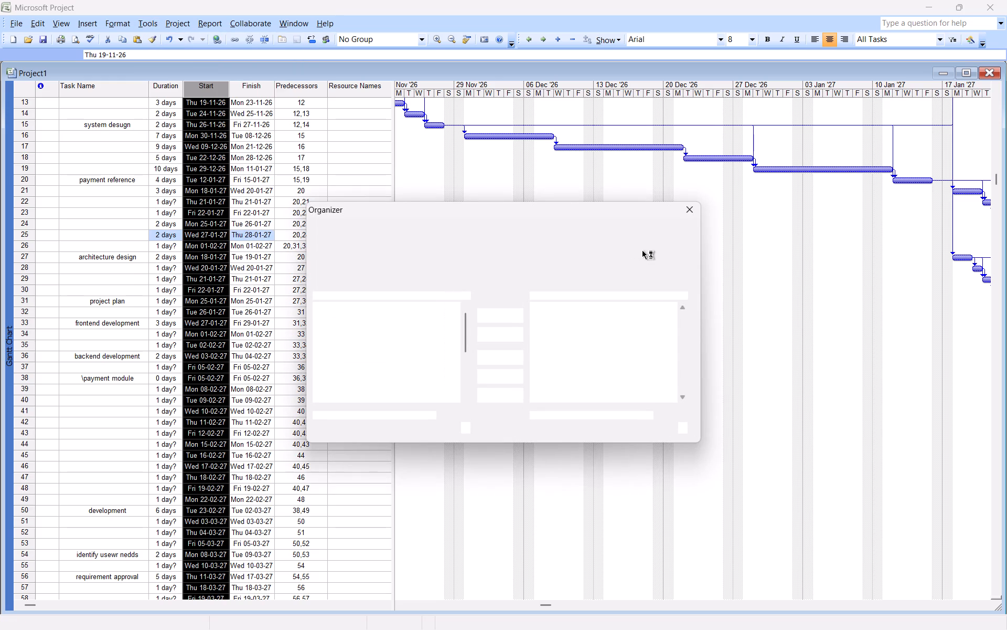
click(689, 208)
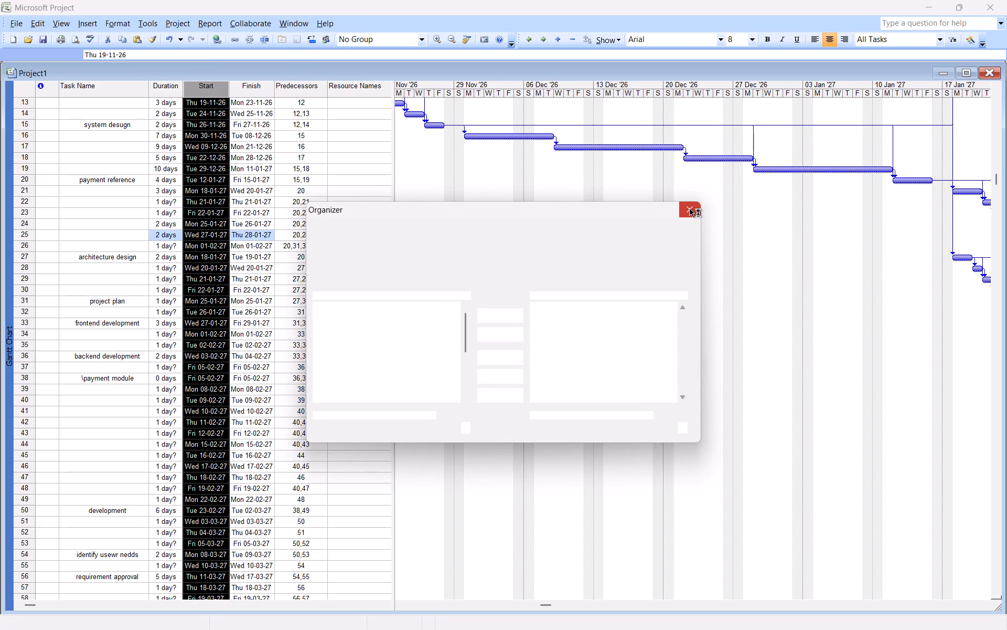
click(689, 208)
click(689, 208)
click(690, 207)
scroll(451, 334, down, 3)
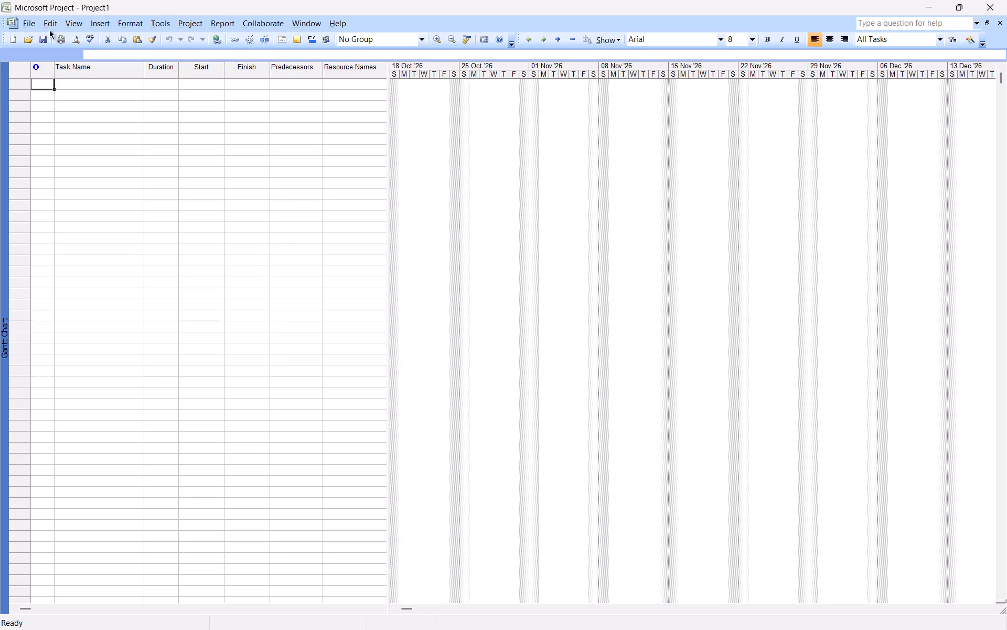
Open the recent project file Hotel_Booking_Projecttttt.mpp.txt.
click(22, 24)
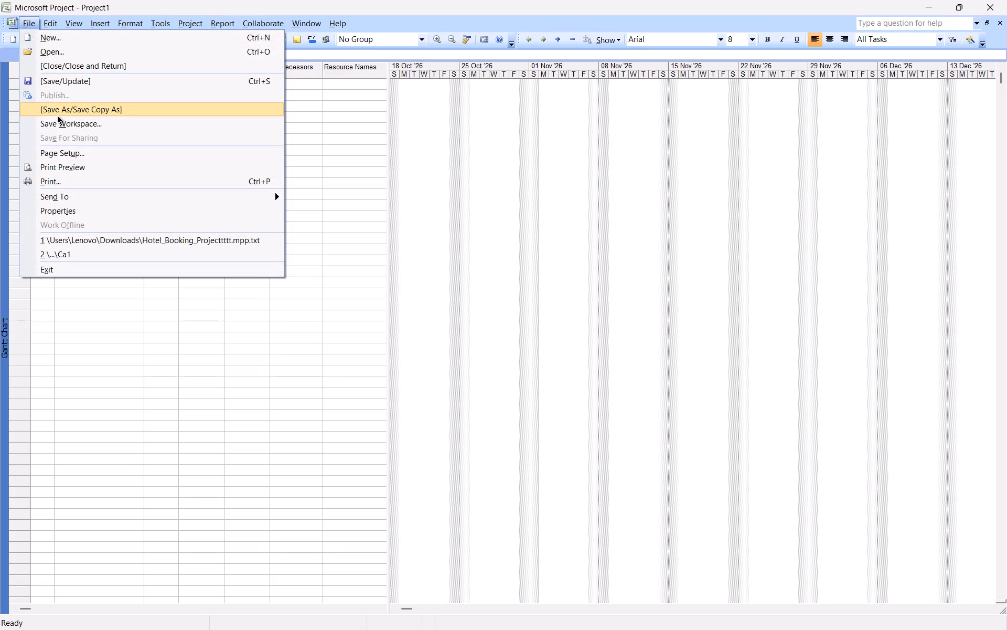
click(106, 240)
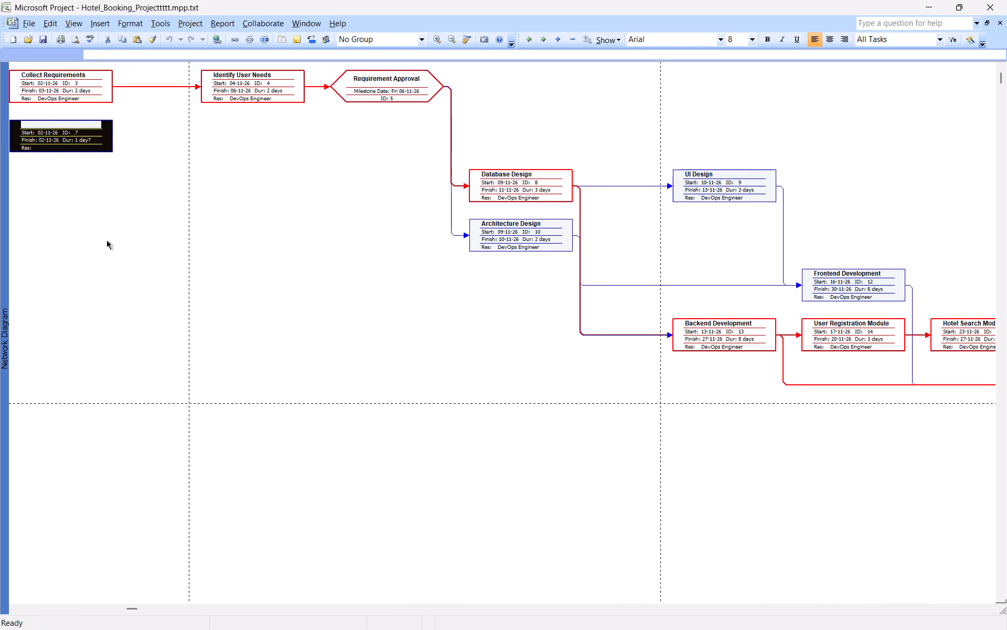
Switch the hotel booking project from the Network Diagram to the Gantt Chart view.
scroll(394, 135, up, 4)
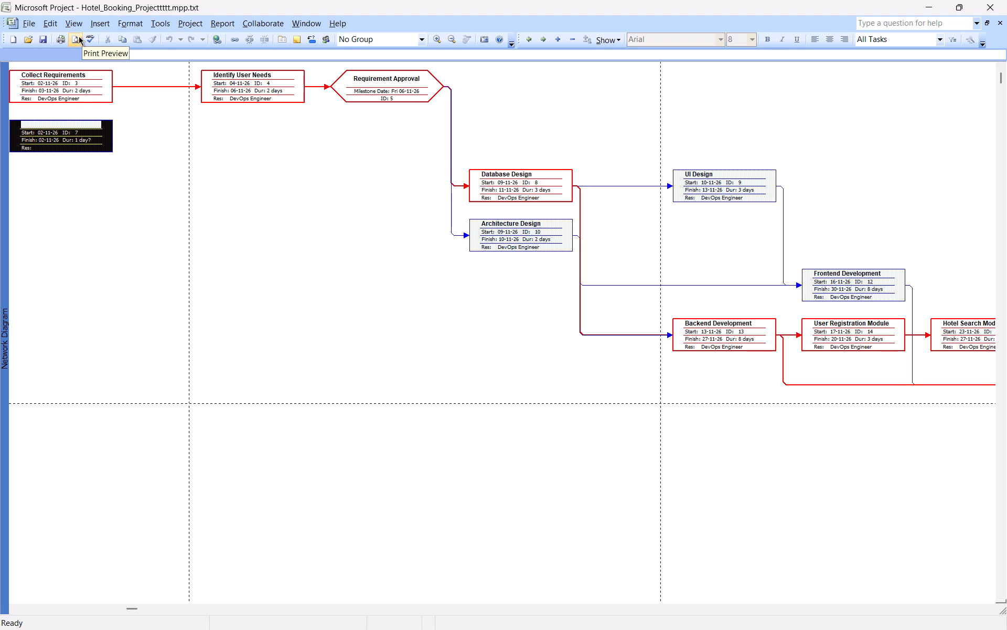
click(58, 22)
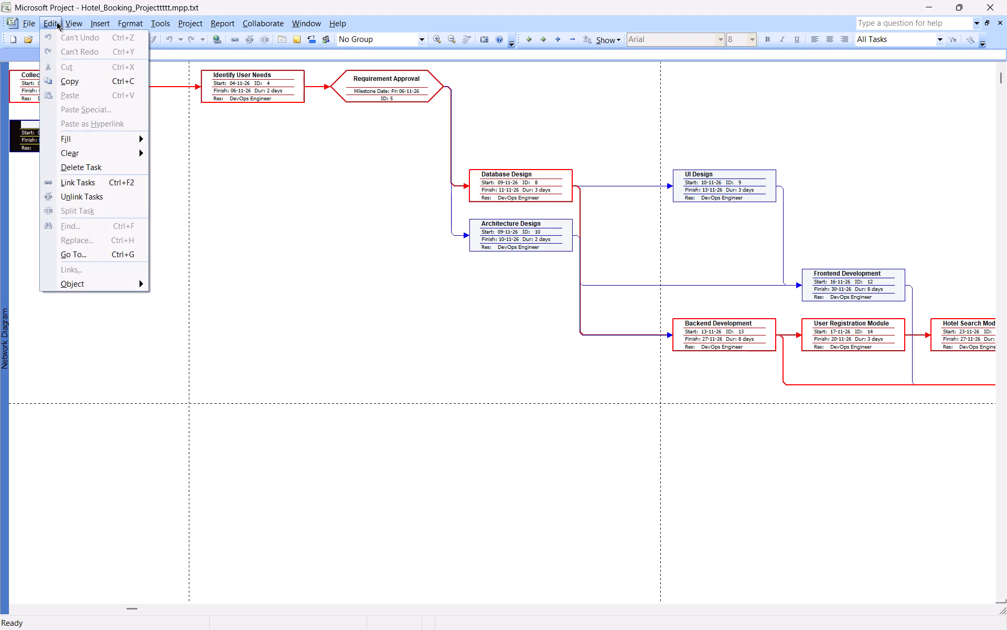
click(35, 22)
click(35, 22)
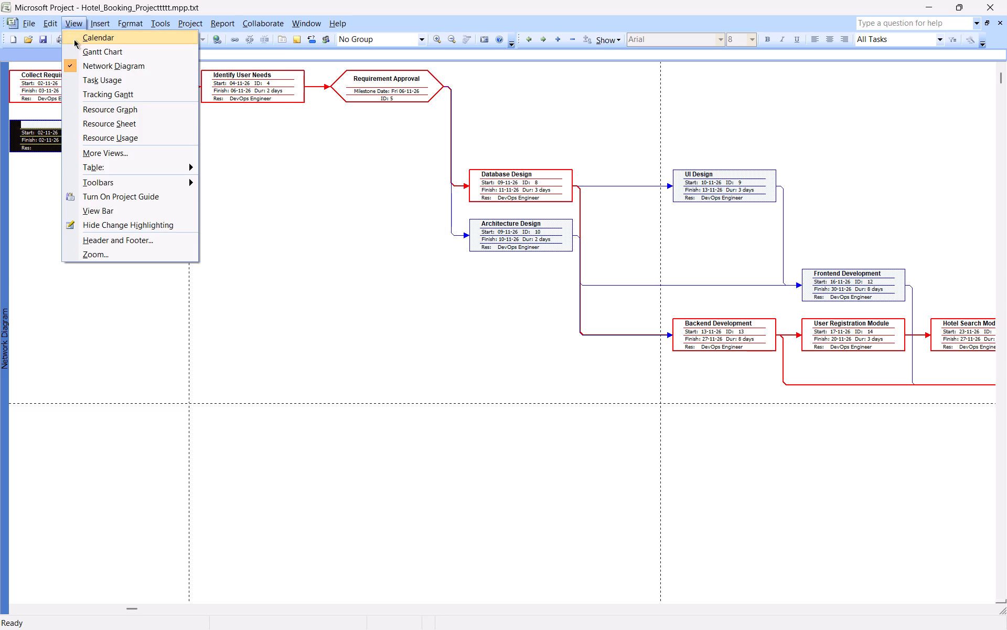
click(76, 54)
scroll(314, 213, up, 5)
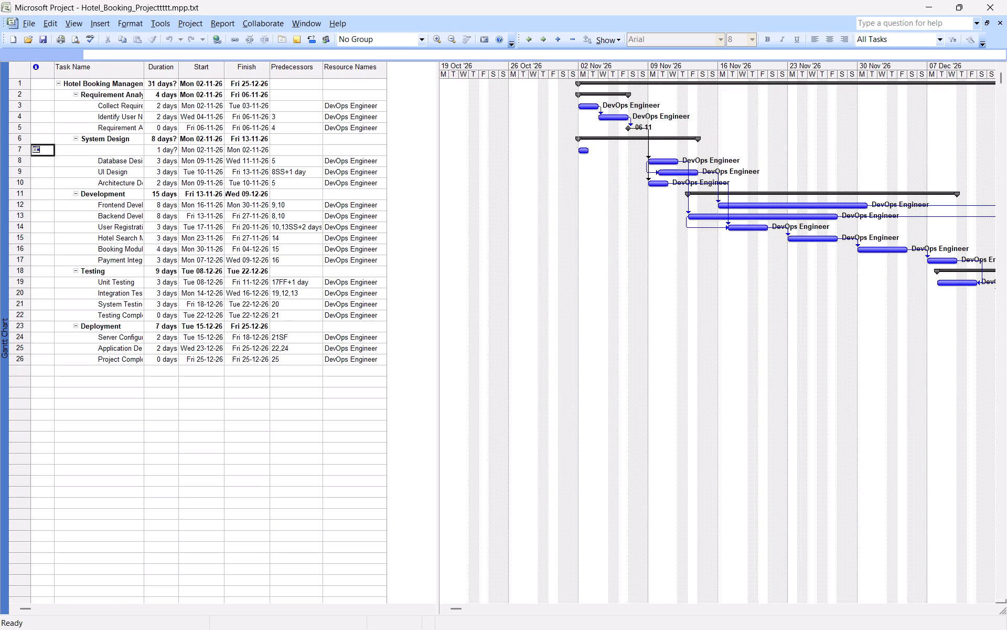
scroll(784, 202, down, 1)
scroll(787, 201, up, 4)
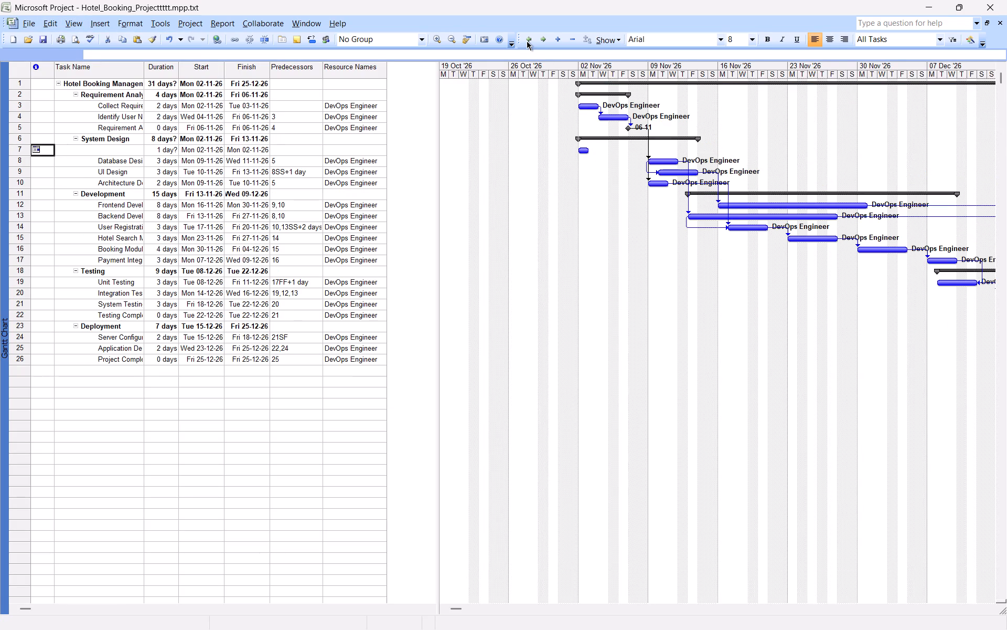
Inspect the Gantt timeline at different zoom levels, ending on a daily scale covering November to late December 2026.
click(510, 36)
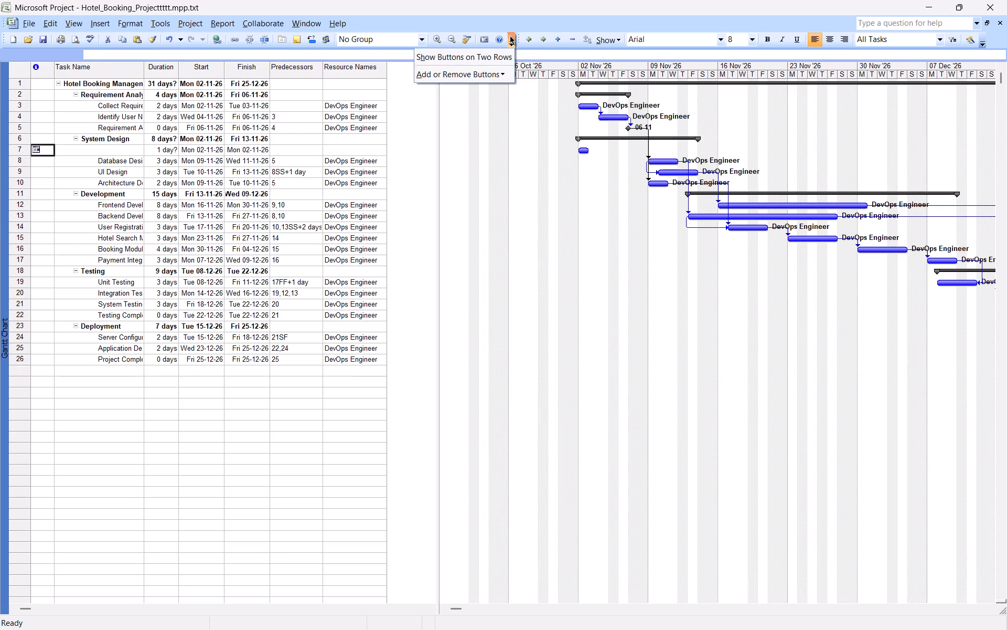
click(443, 43)
click(443, 43)
click(443, 43)
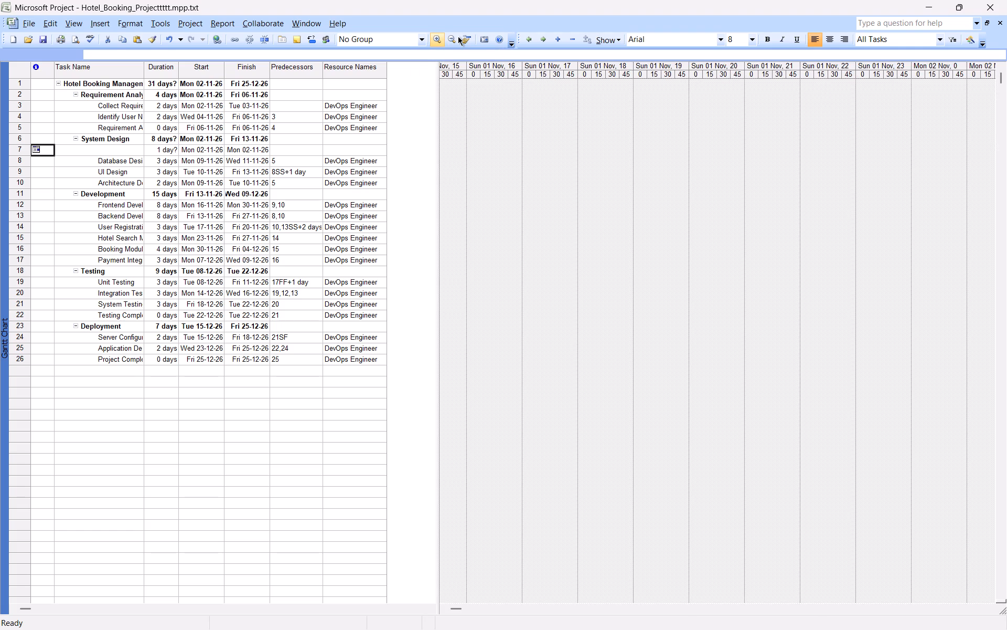
triple_click(458, 36)
click(458, 36)
click(458, 36)
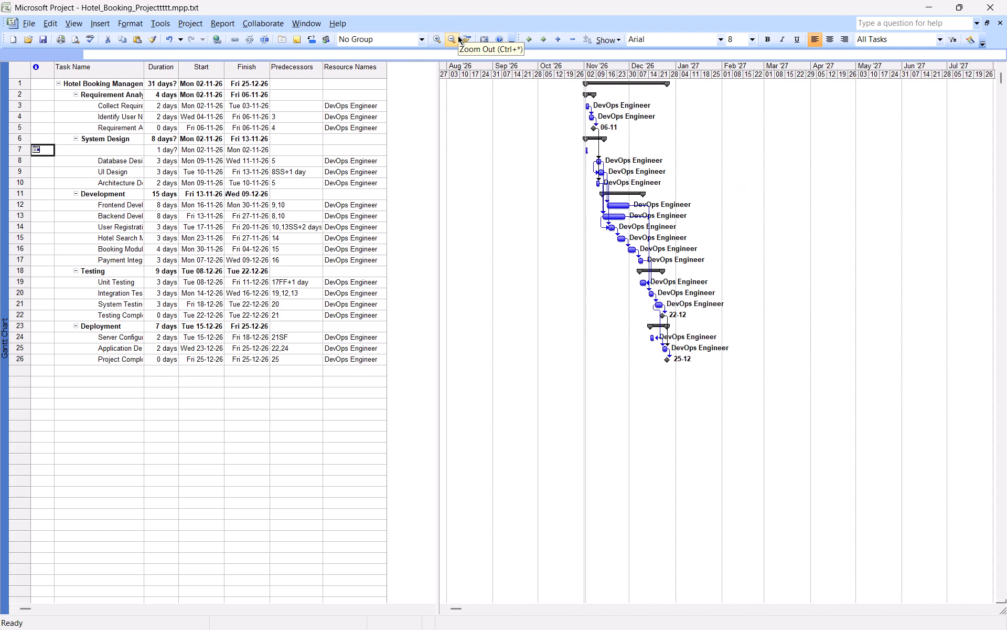
click(437, 38)
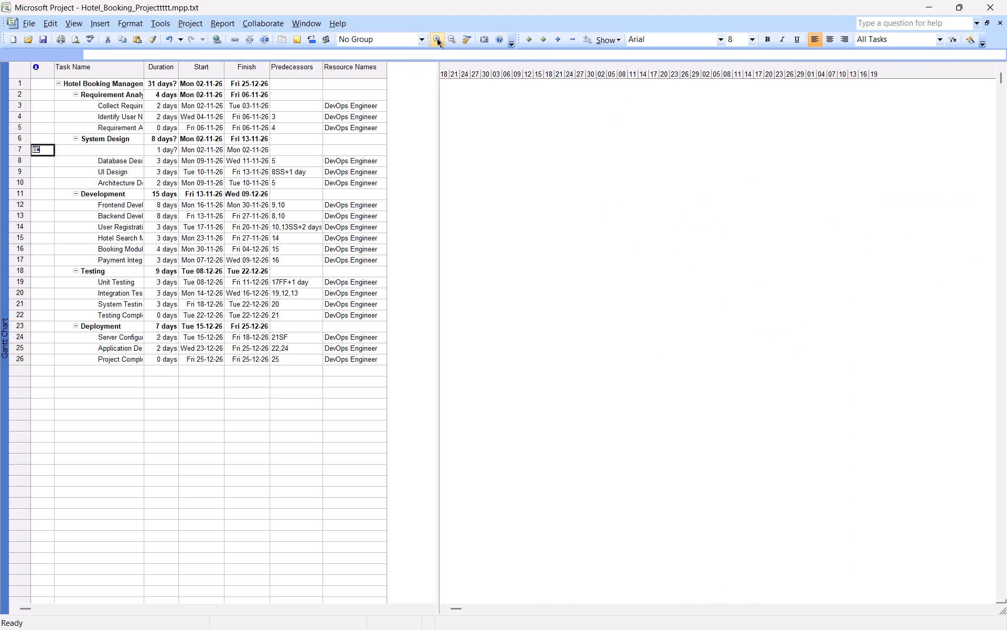
click(437, 38)
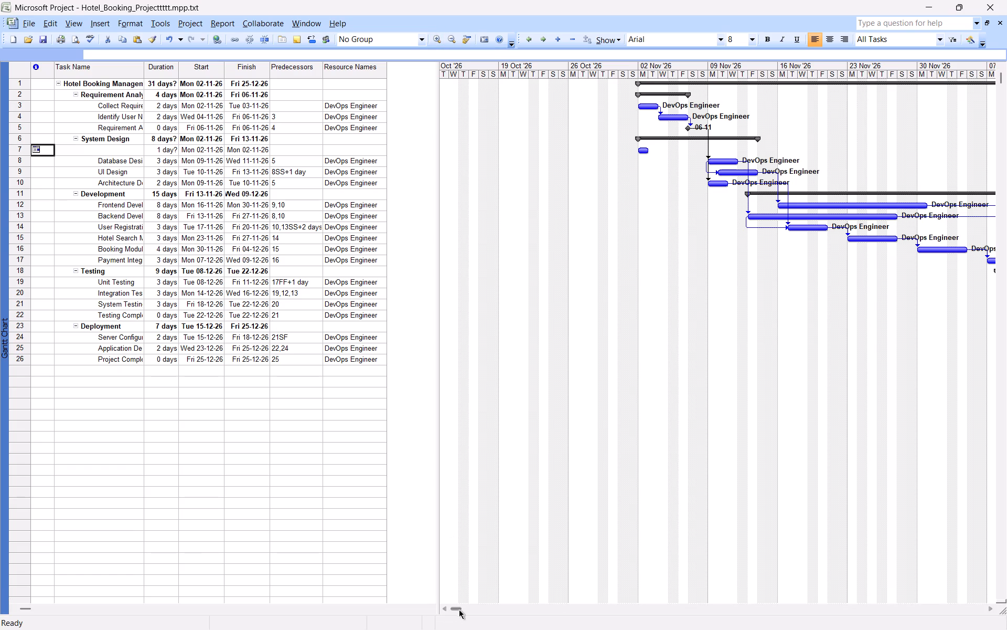
drag(458, 608, 516, 619)
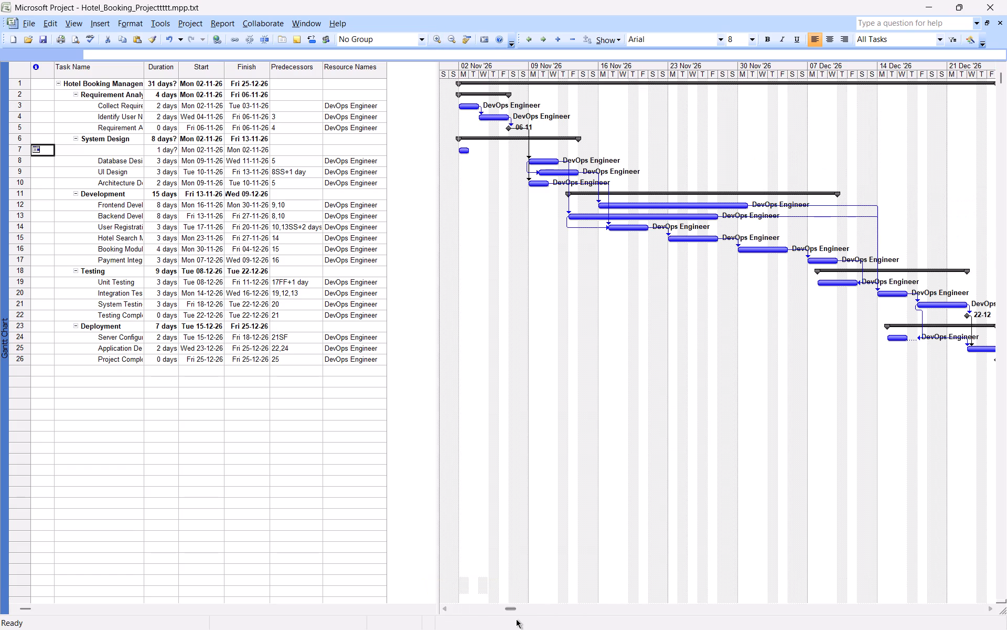
click(516, 619)
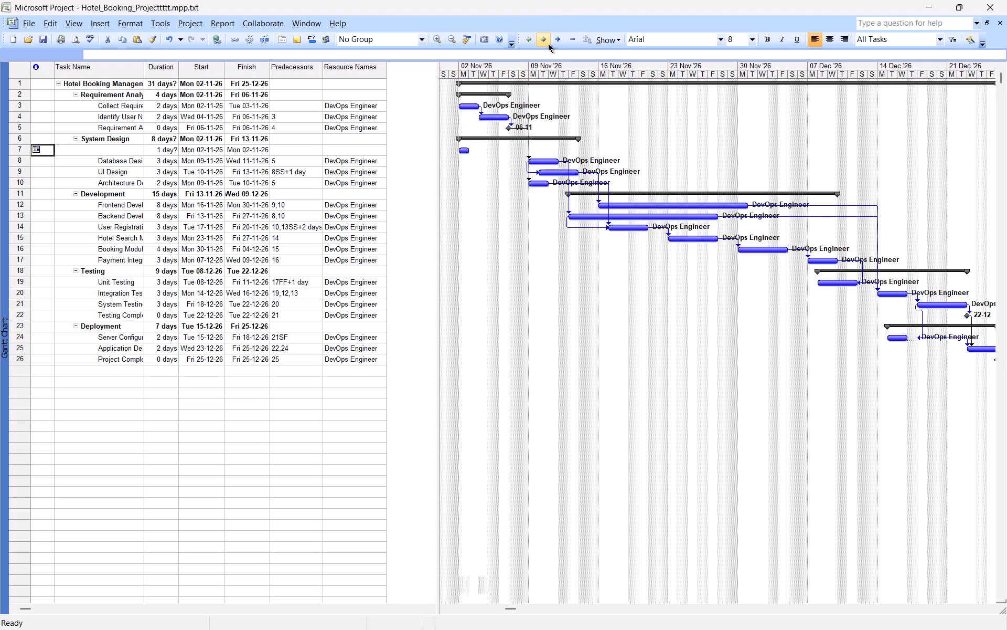
Toggle bold formatting on the indicator cell of the blank task 7, ending with bold on.
click(772, 45)
click(772, 45)
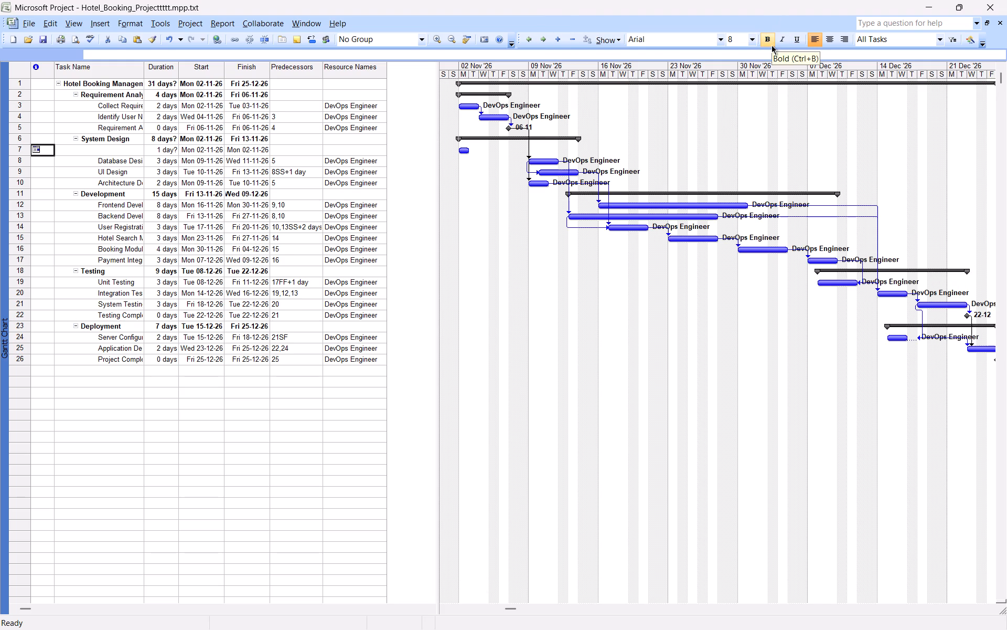
click(772, 45)
triple_click(772, 45)
triple_click(772, 45)
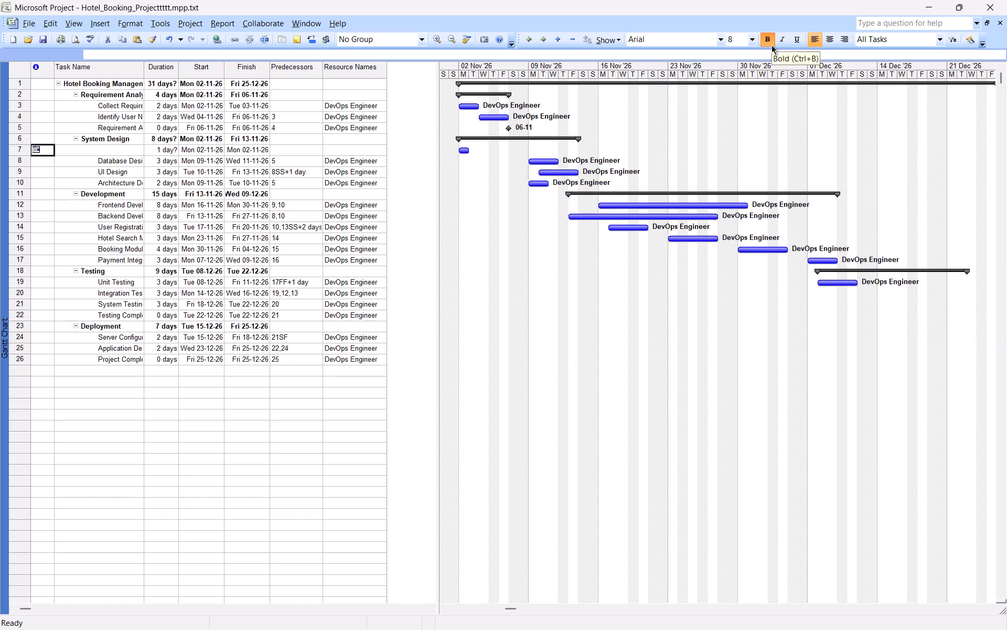
double_click(772, 45)
click(789, 36)
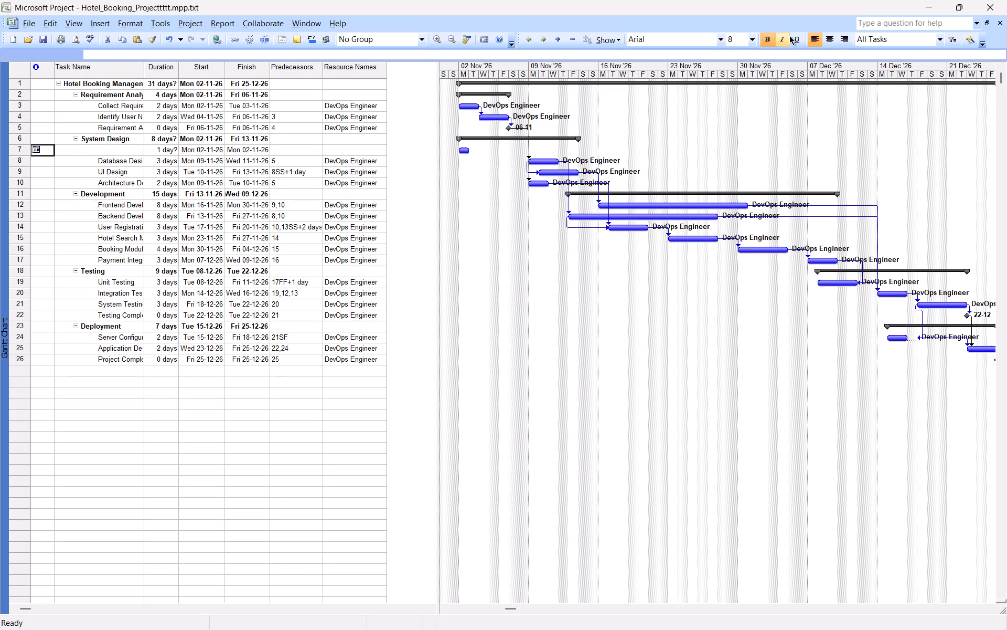
click(789, 36)
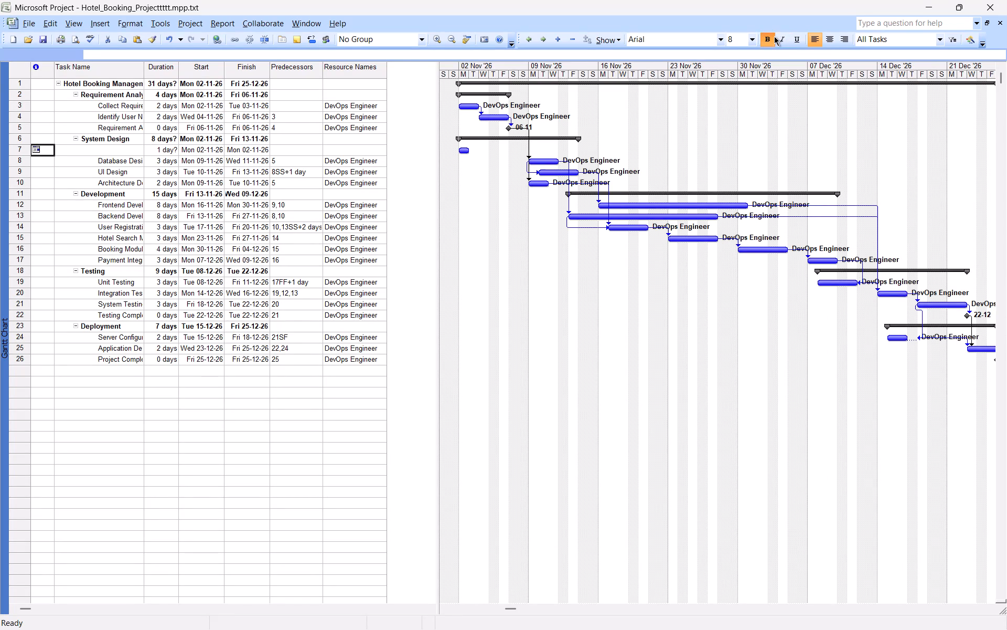
click(774, 36)
click(773, 36)
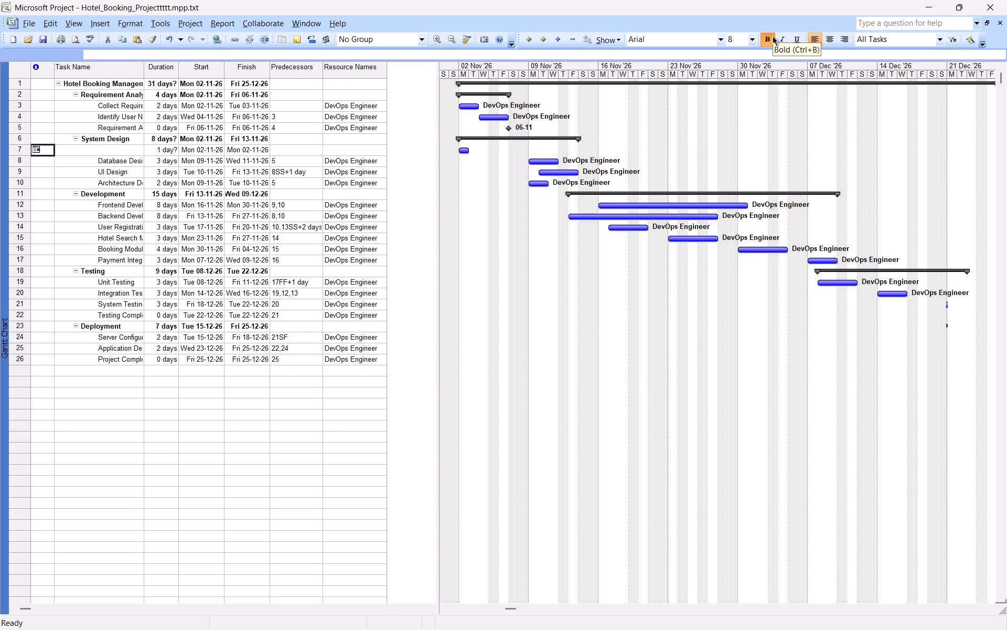
click(773, 36)
click(773, 36)
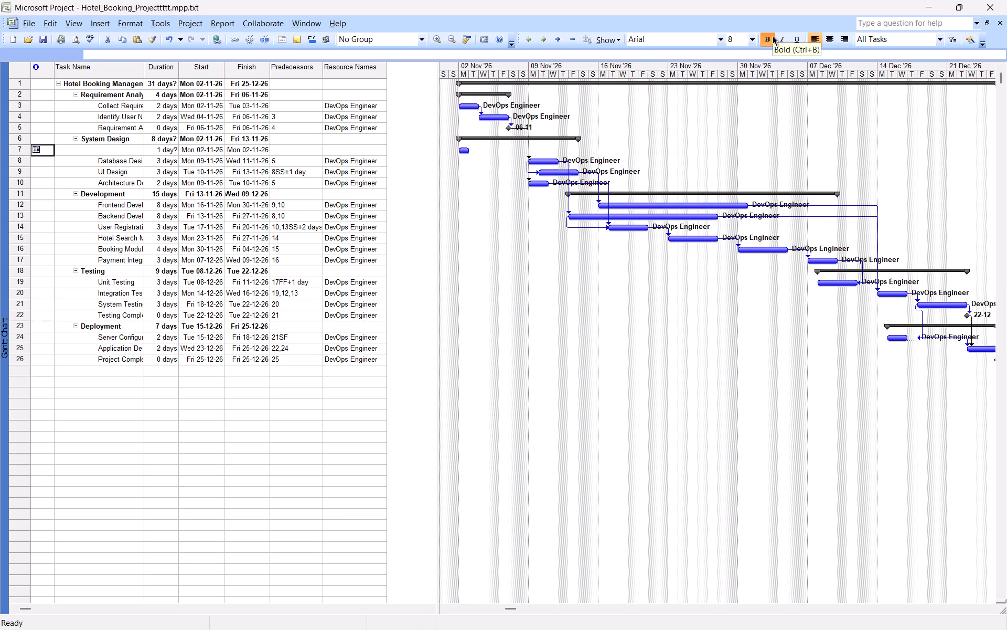
click(773, 36)
click(773, 36)
click(773, 36)
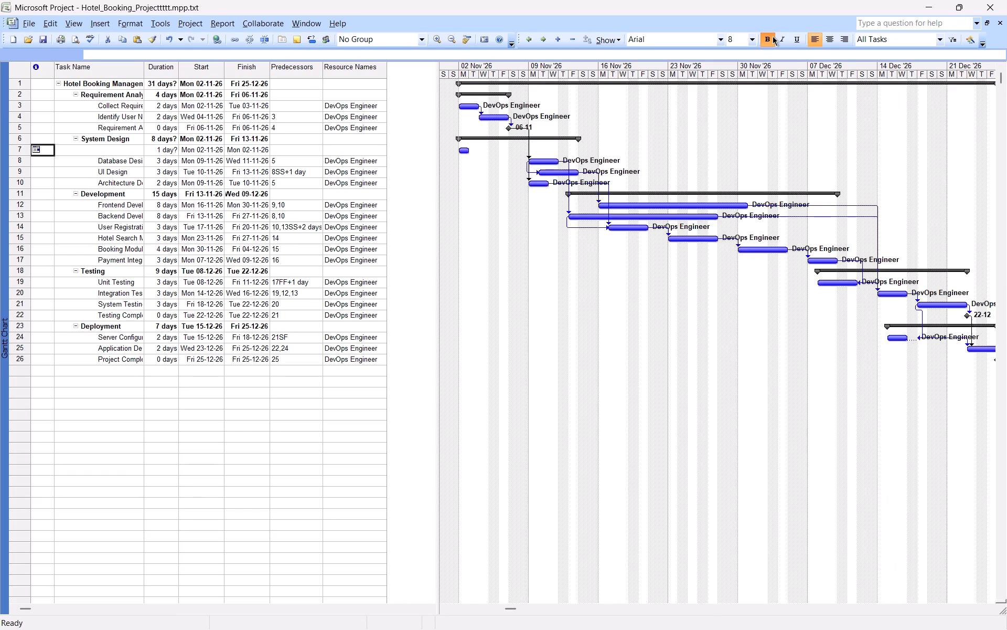
click(773, 36)
click(773, 36)
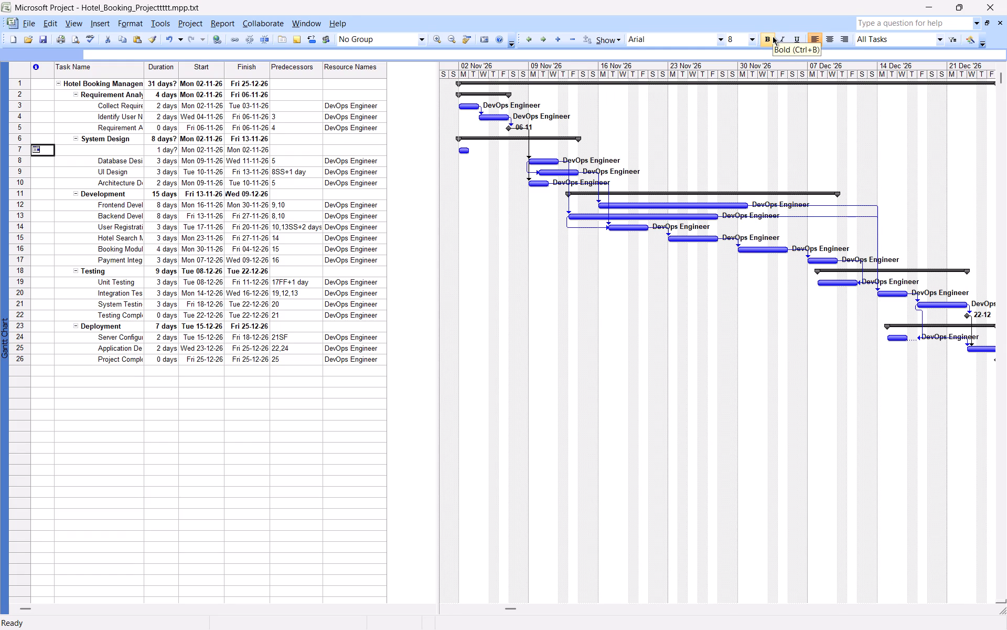
click(773, 36)
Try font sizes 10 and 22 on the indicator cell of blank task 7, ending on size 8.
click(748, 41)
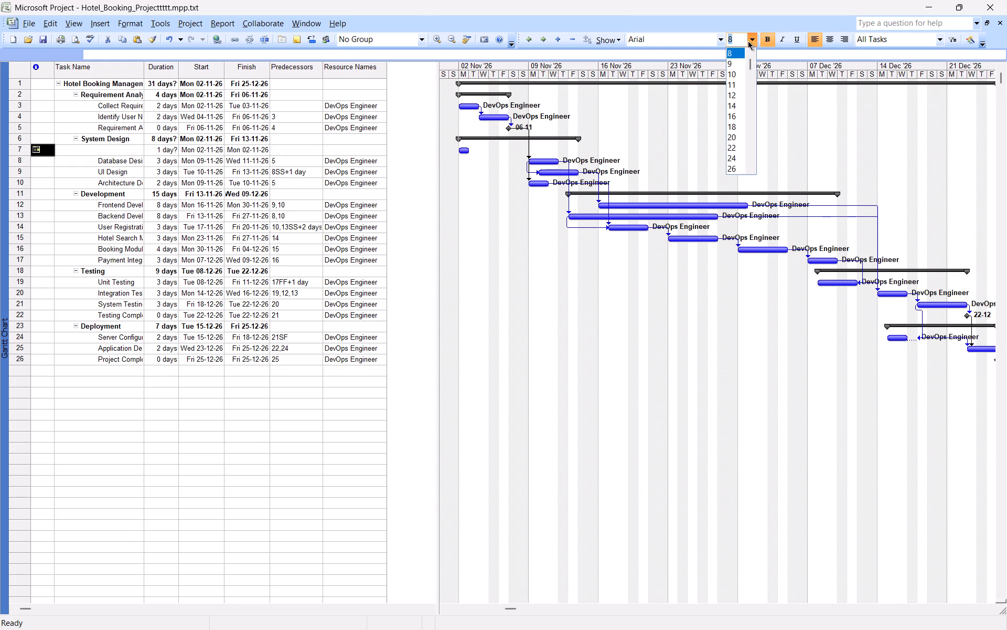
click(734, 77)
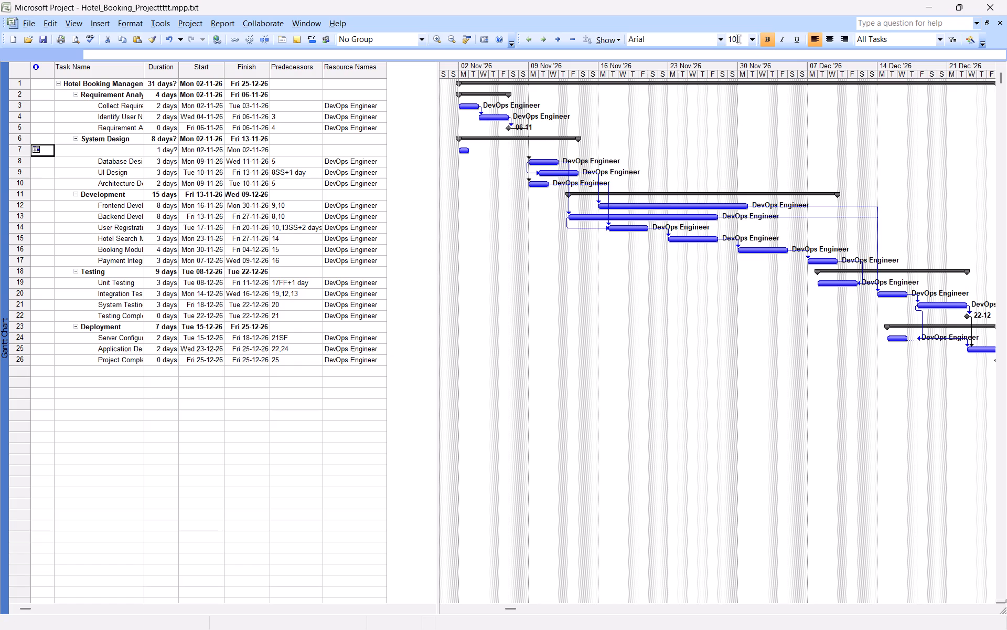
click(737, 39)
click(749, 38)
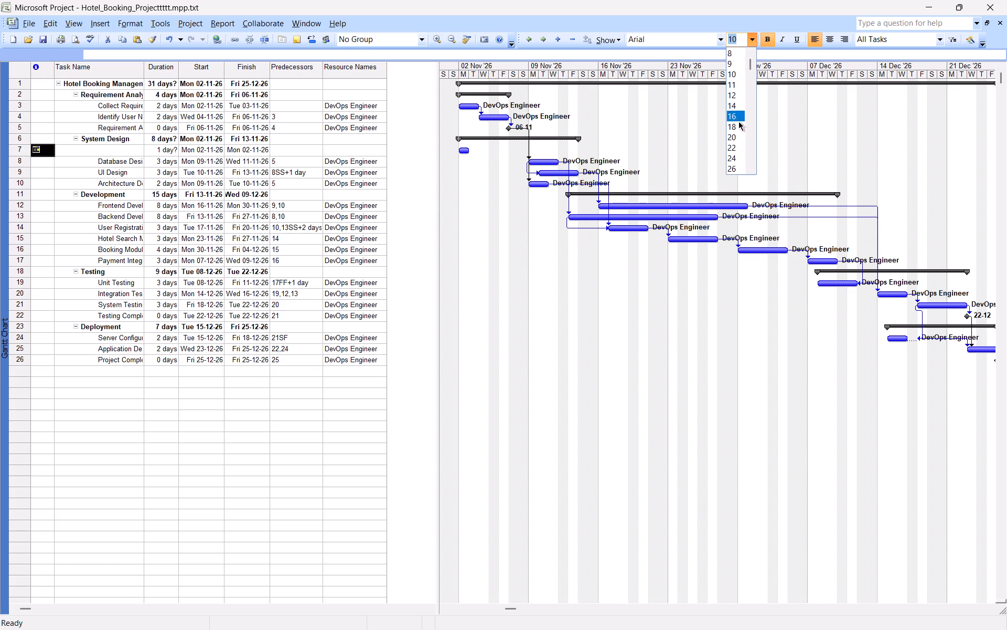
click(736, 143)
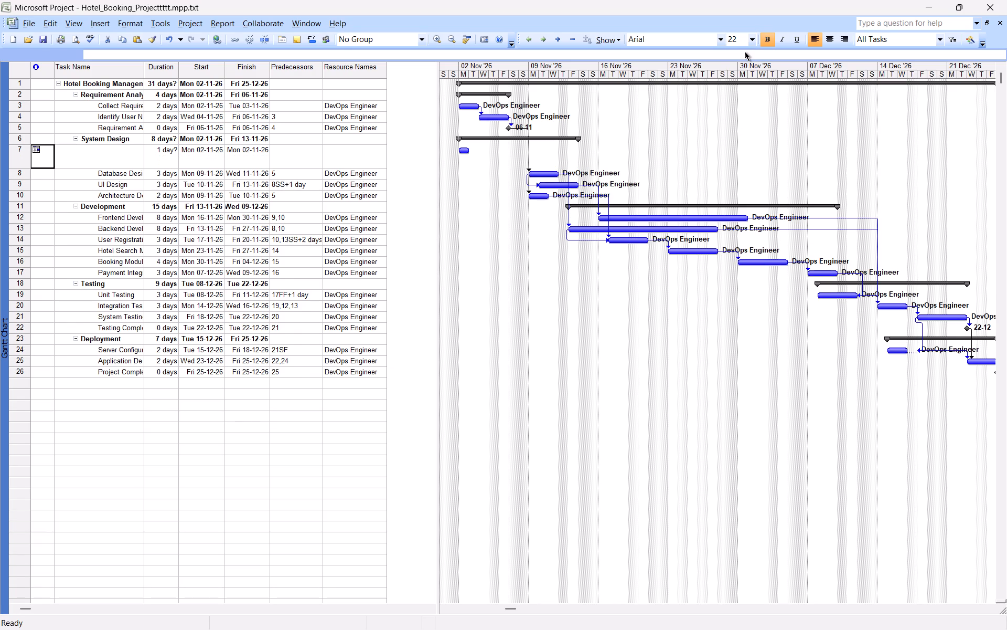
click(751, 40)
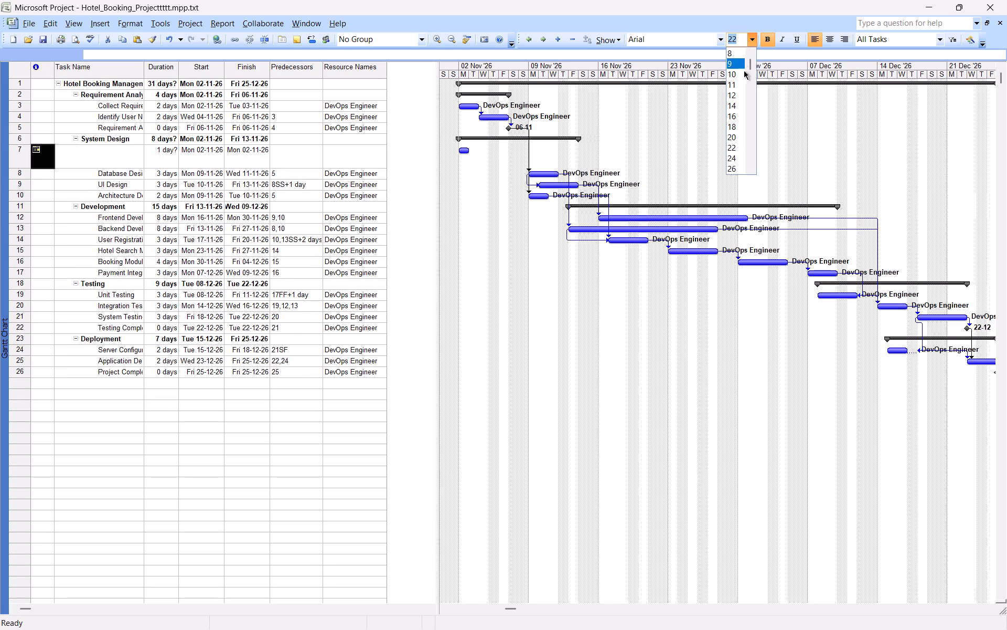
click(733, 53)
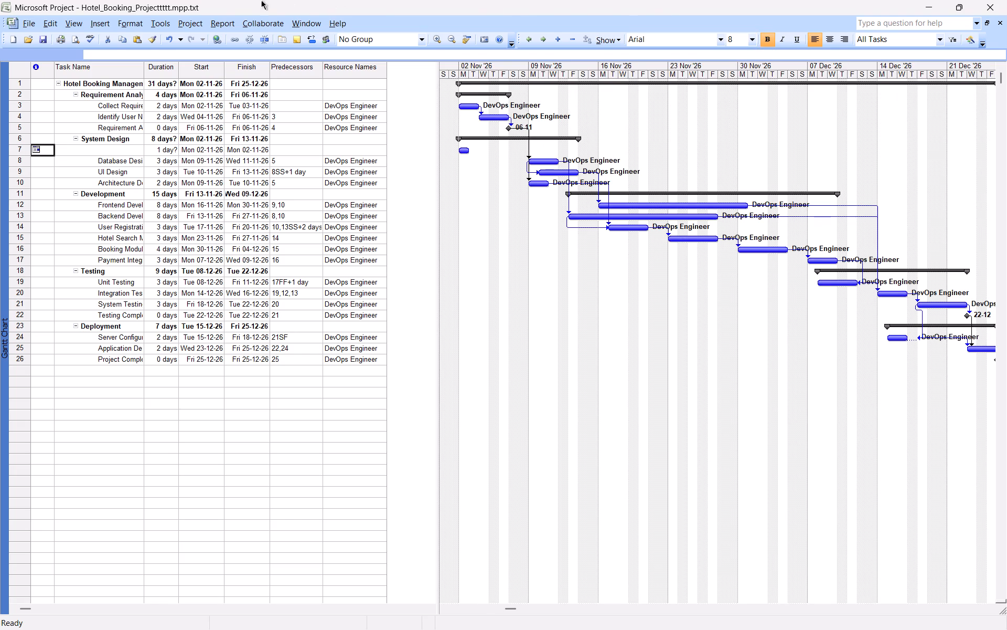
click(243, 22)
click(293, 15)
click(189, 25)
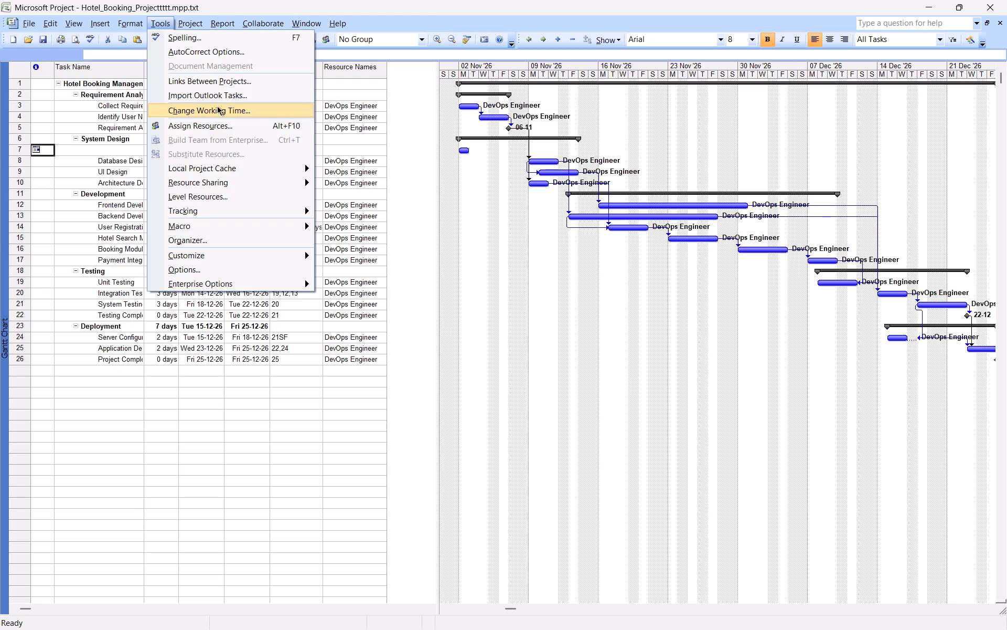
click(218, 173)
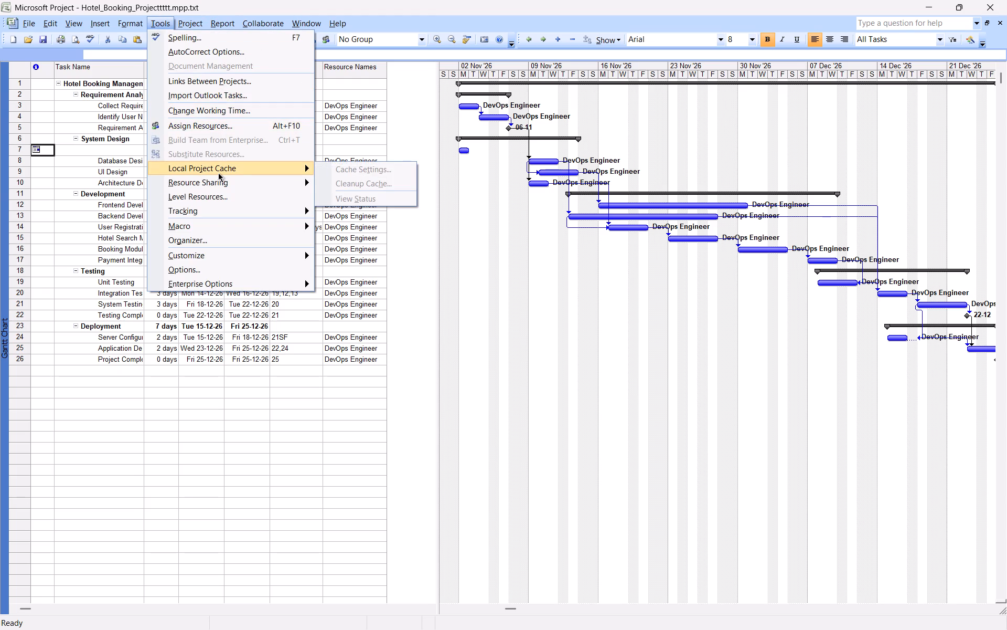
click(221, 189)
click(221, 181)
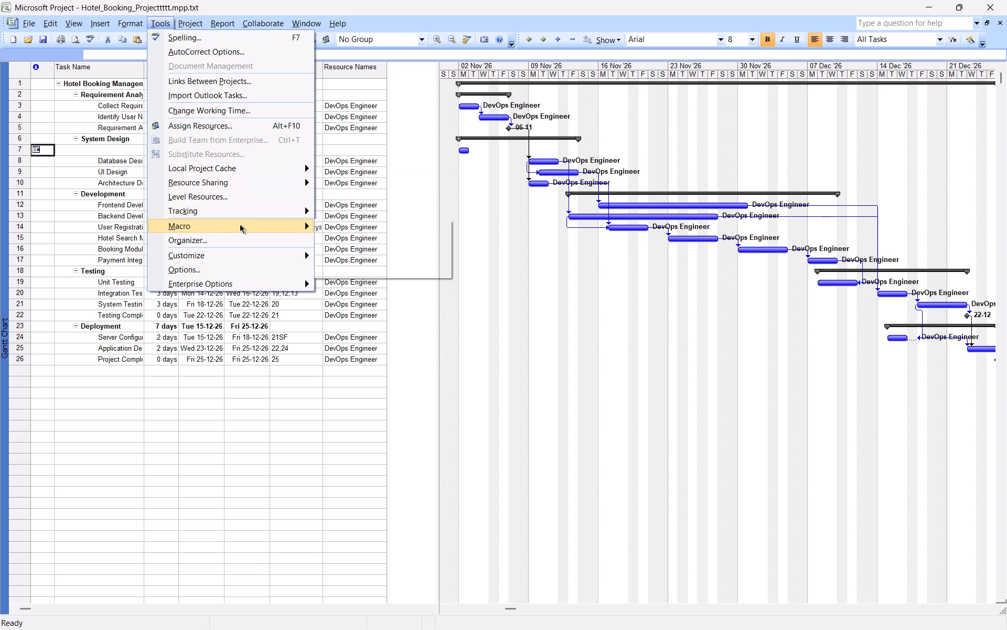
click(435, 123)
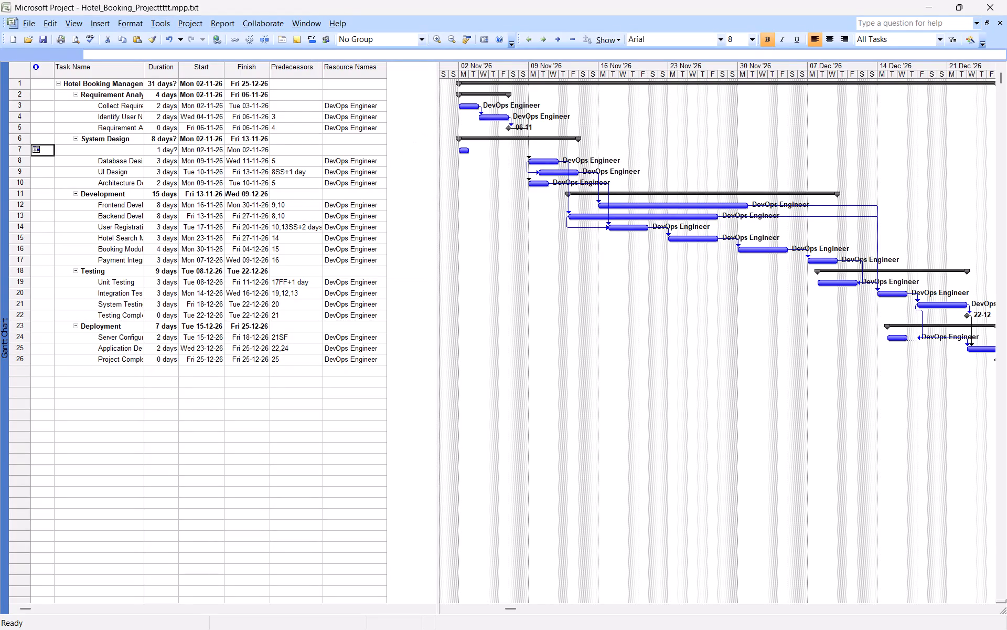
Narrow the task table pane so its divider with the Gantt chart sits just beyond the Resource Names column.
drag(437, 111, 405, 109)
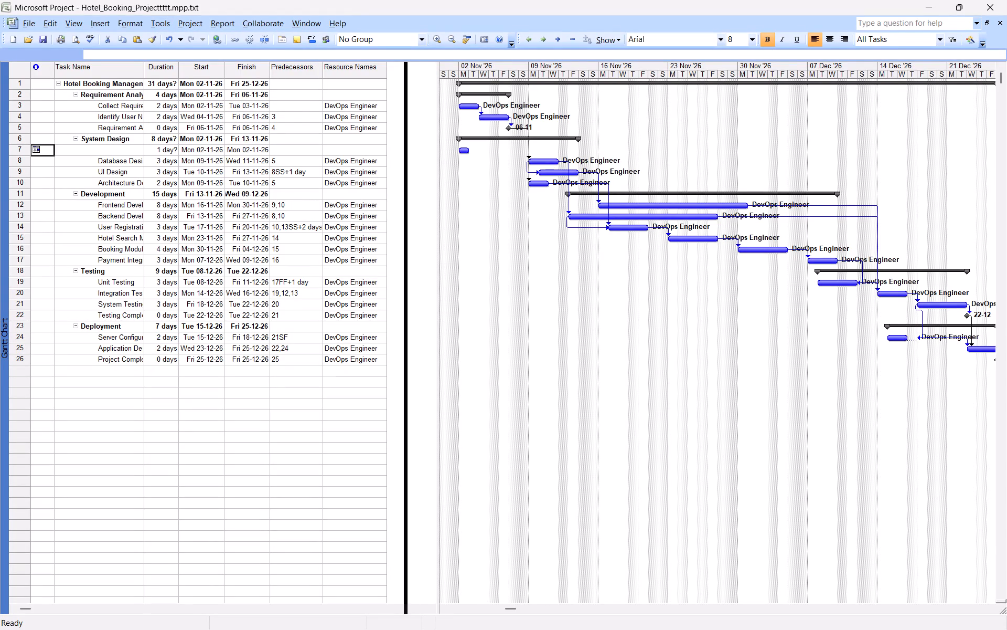
drag(405, 109, 403, 108)
drag(407, 111, 401, 106)
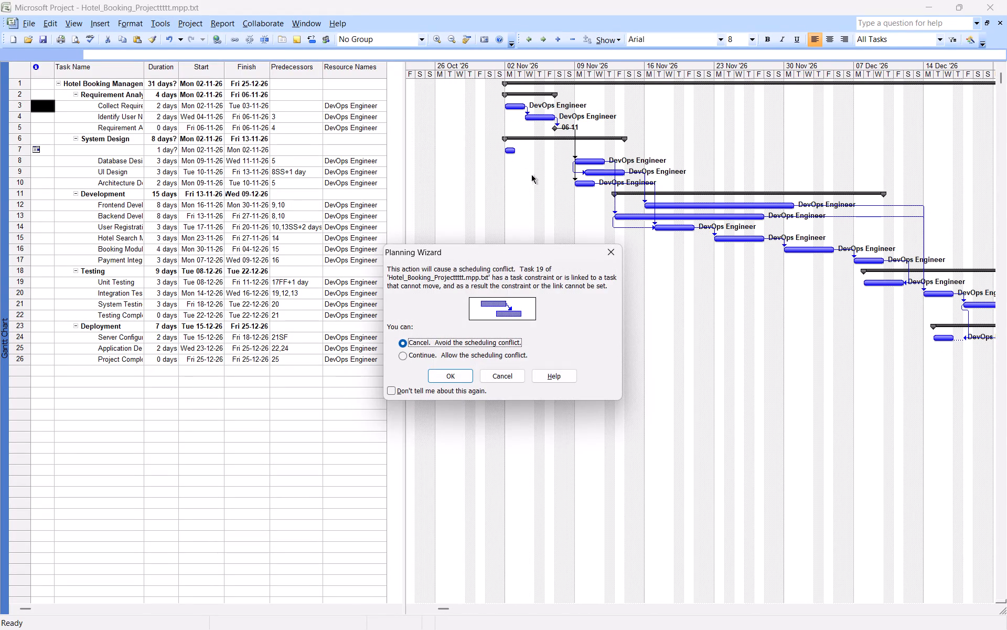
click(610, 250)
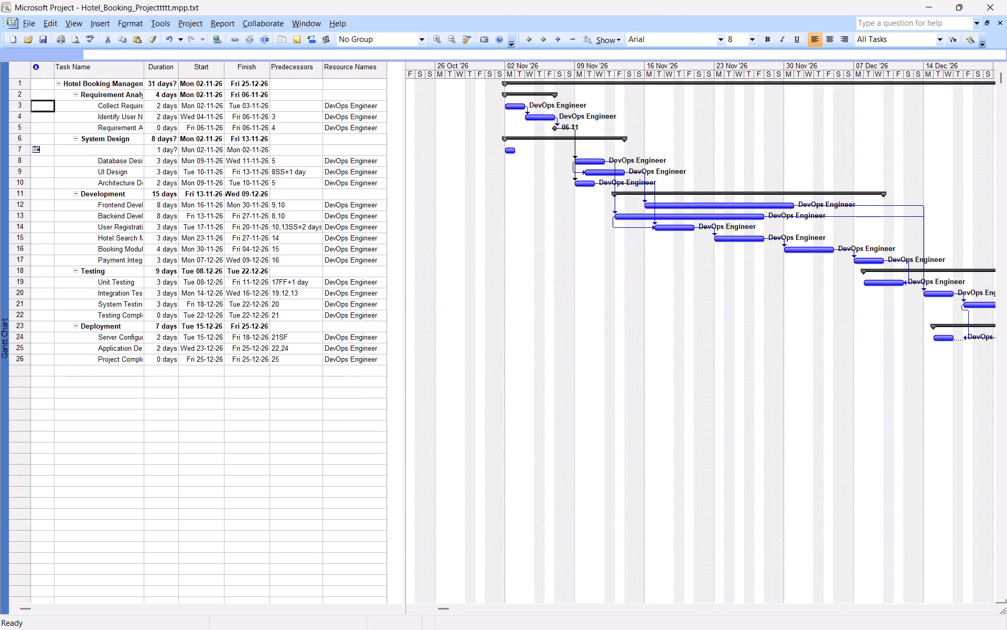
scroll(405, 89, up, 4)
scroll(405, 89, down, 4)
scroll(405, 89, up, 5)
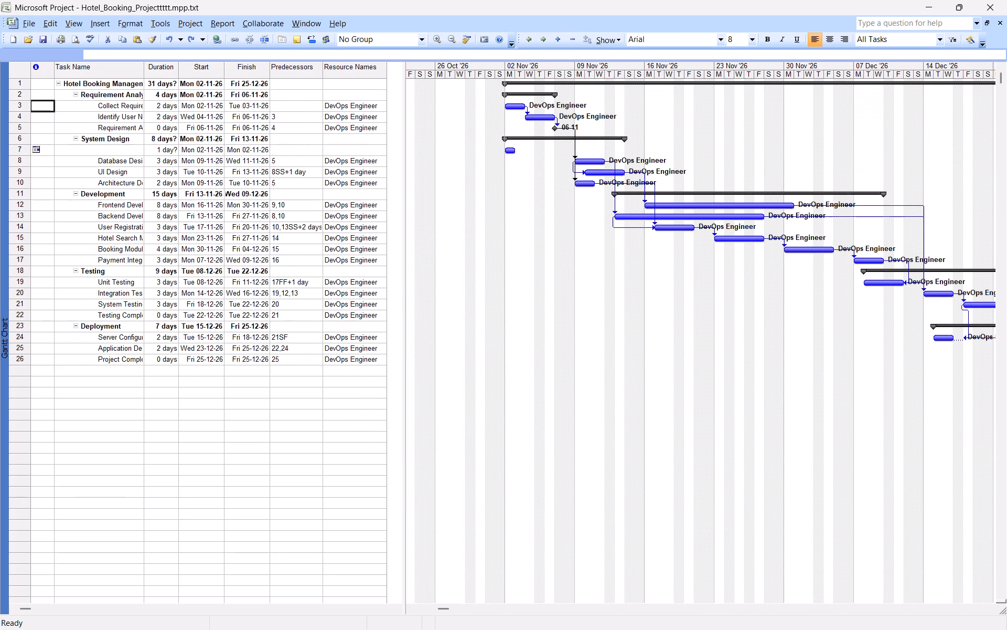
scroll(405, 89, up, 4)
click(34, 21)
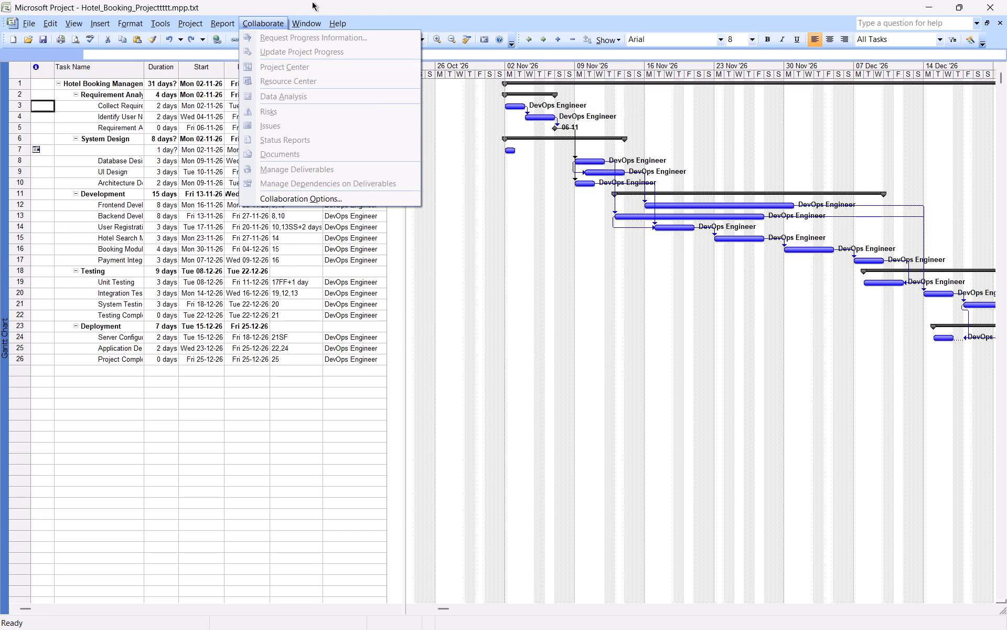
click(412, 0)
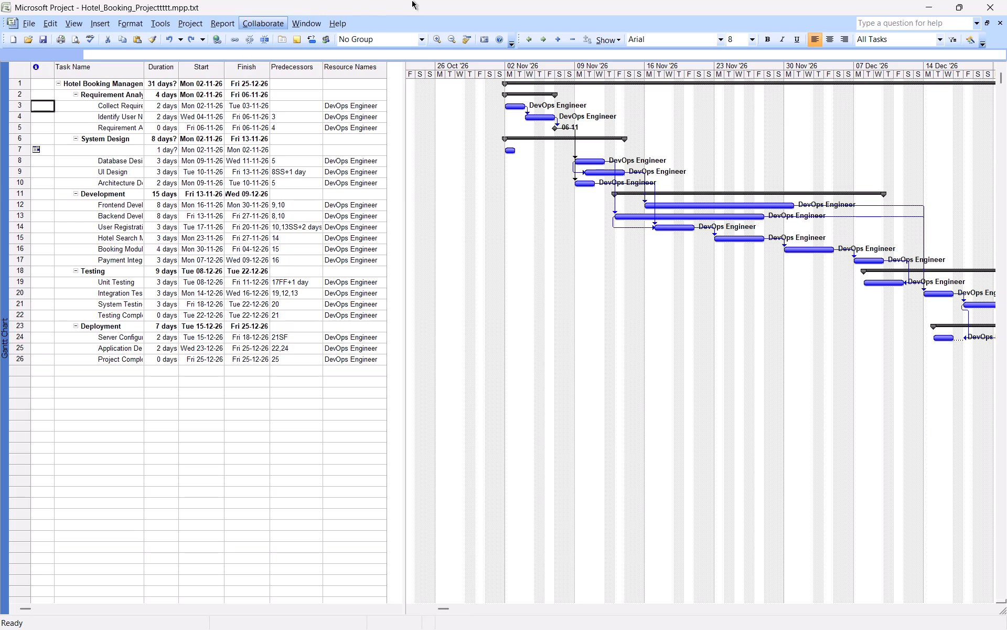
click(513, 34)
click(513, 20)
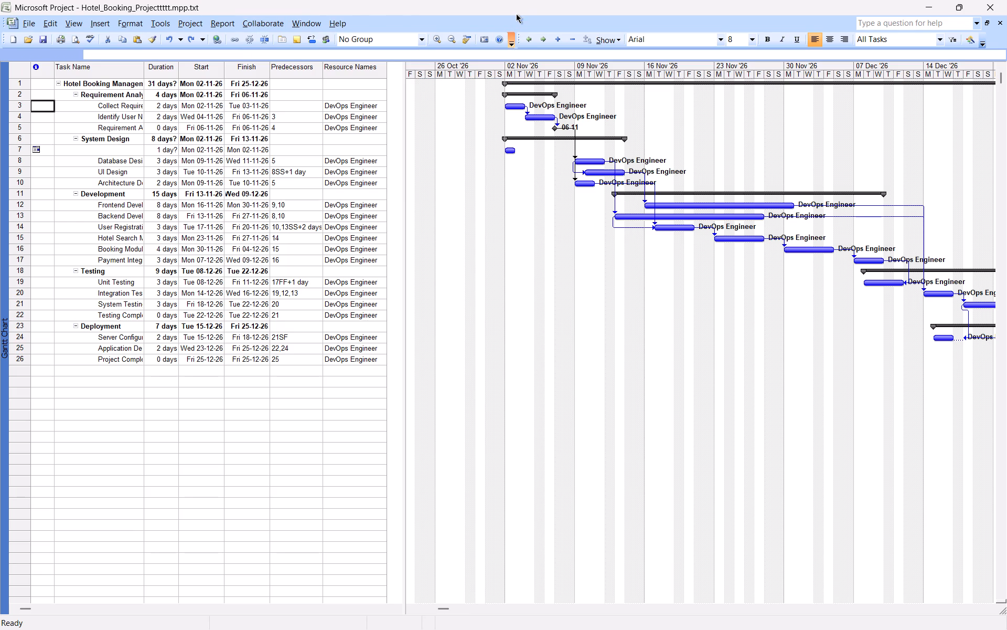
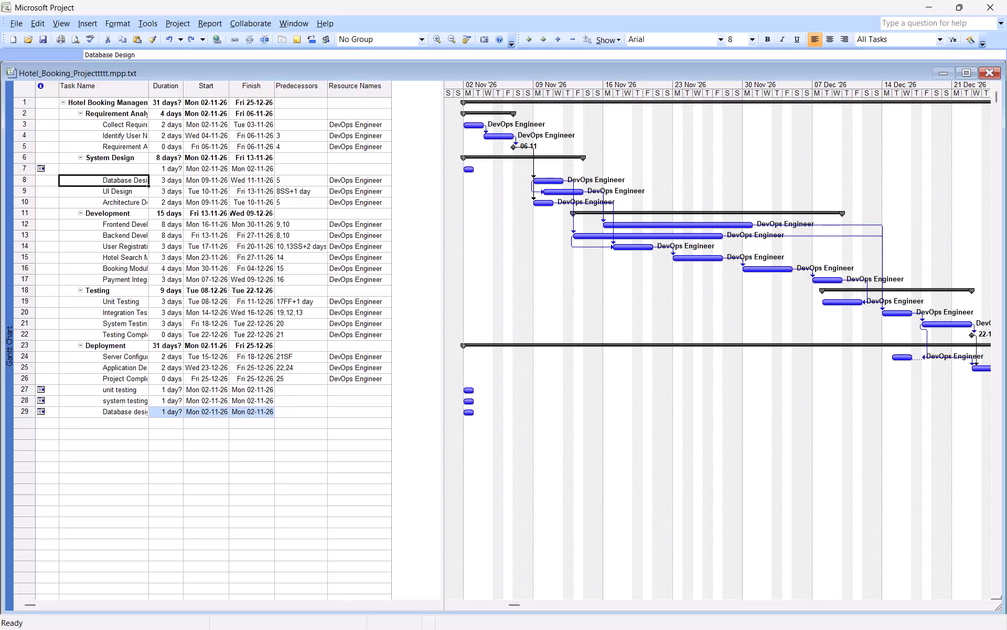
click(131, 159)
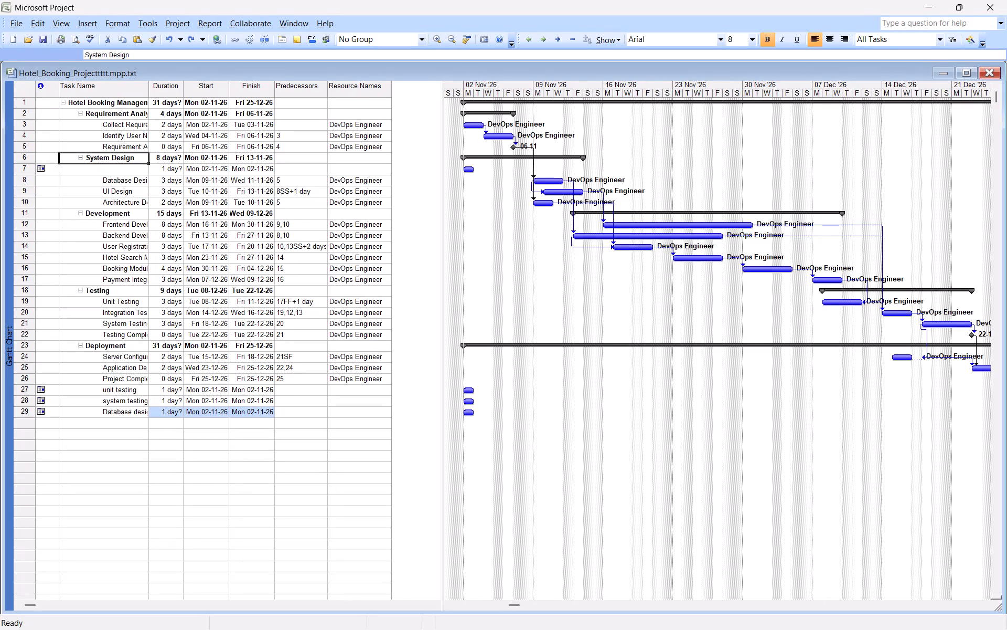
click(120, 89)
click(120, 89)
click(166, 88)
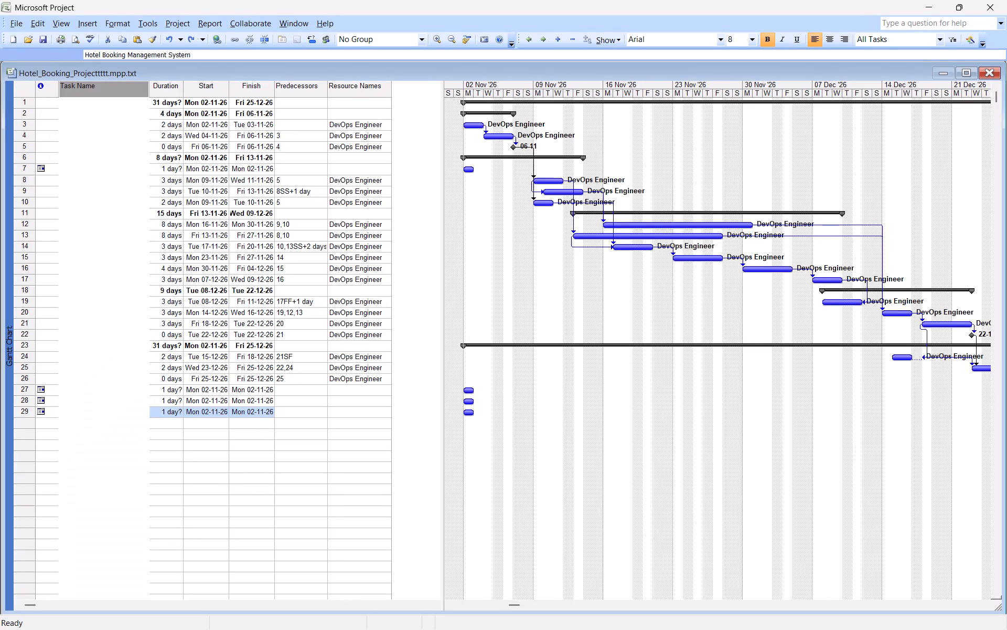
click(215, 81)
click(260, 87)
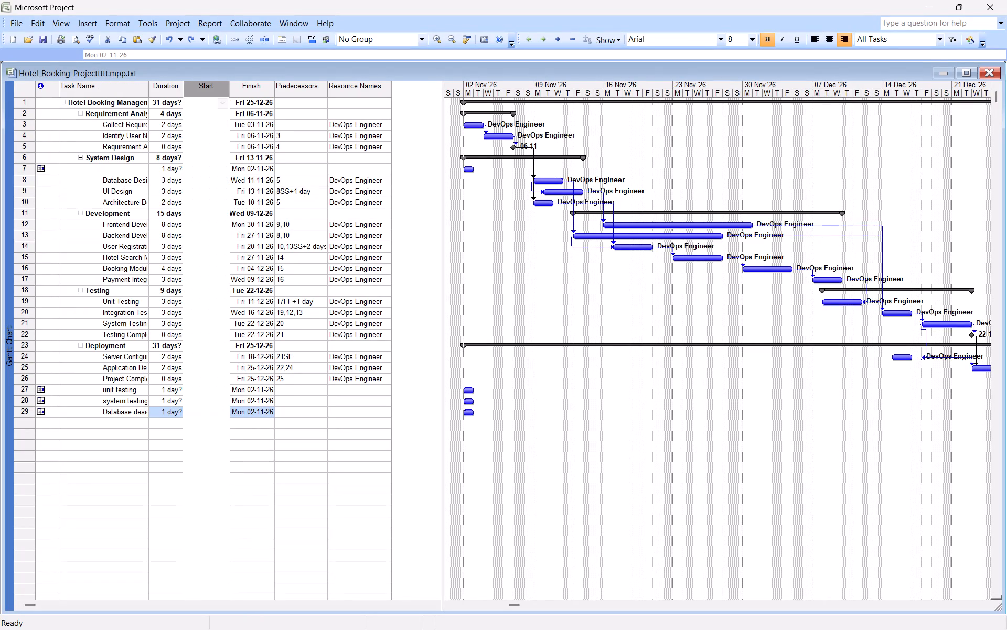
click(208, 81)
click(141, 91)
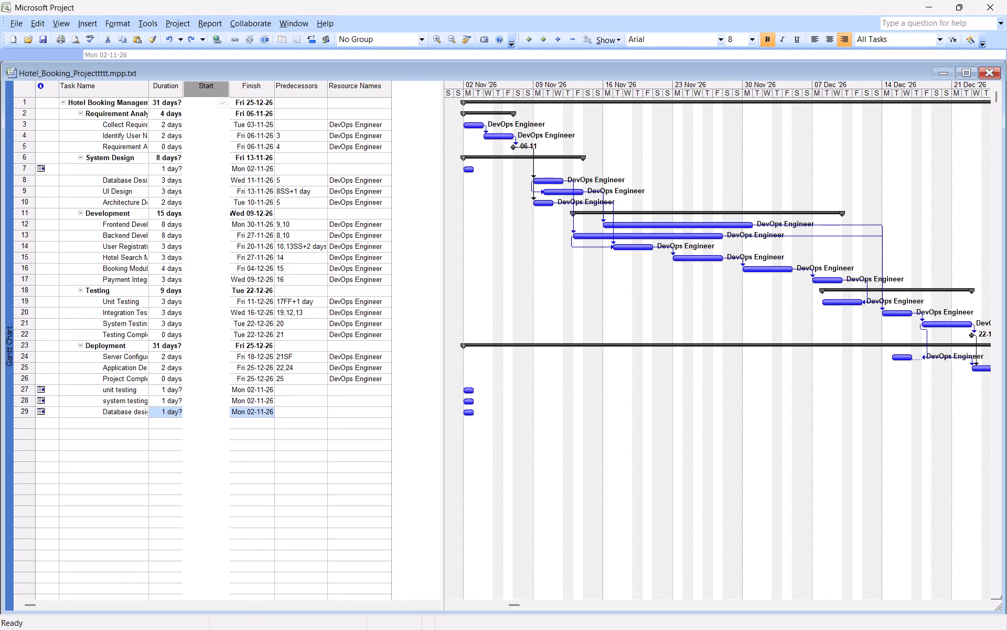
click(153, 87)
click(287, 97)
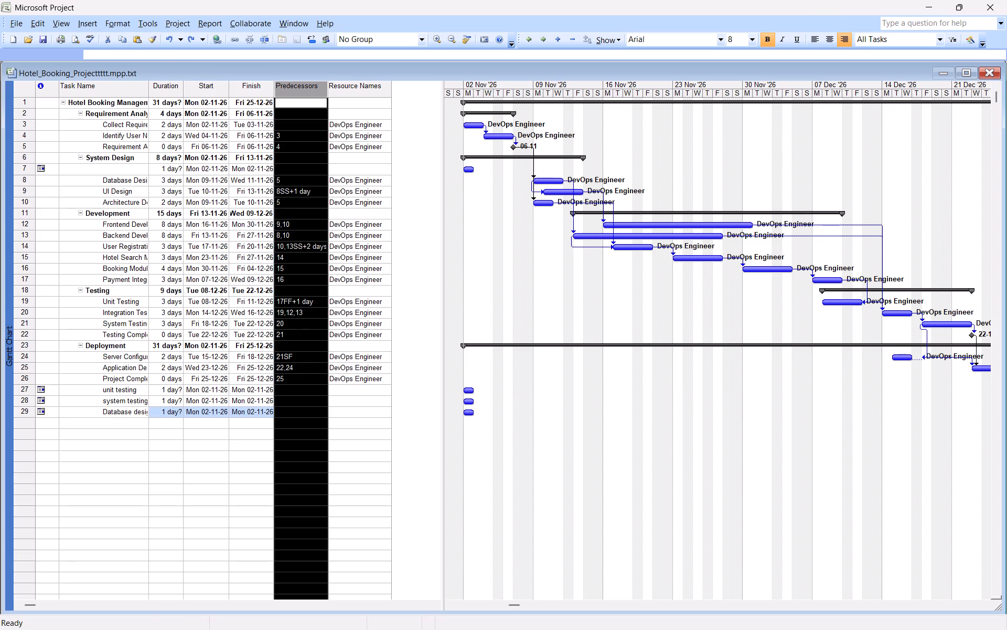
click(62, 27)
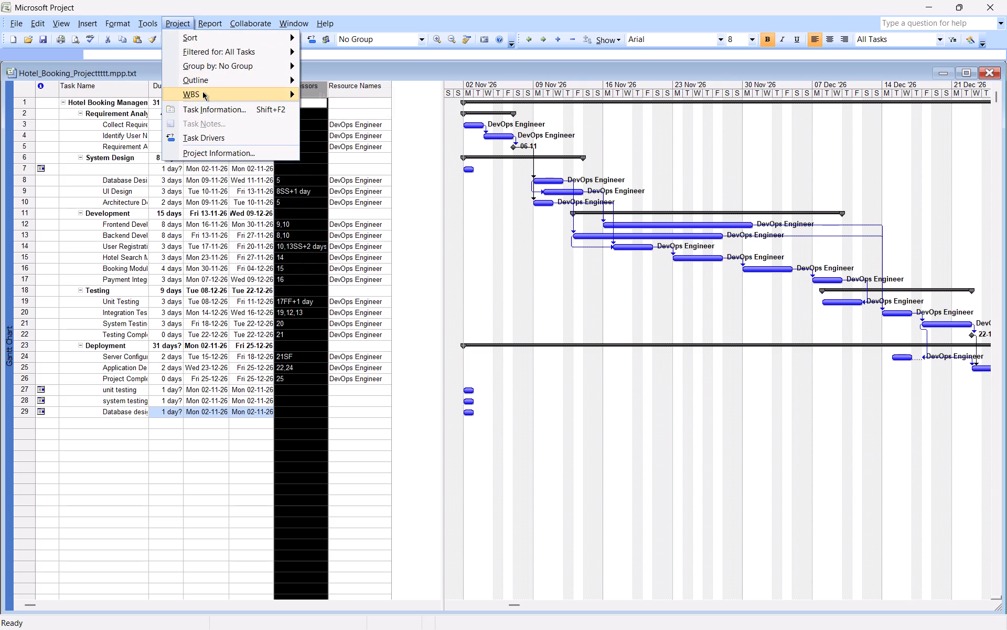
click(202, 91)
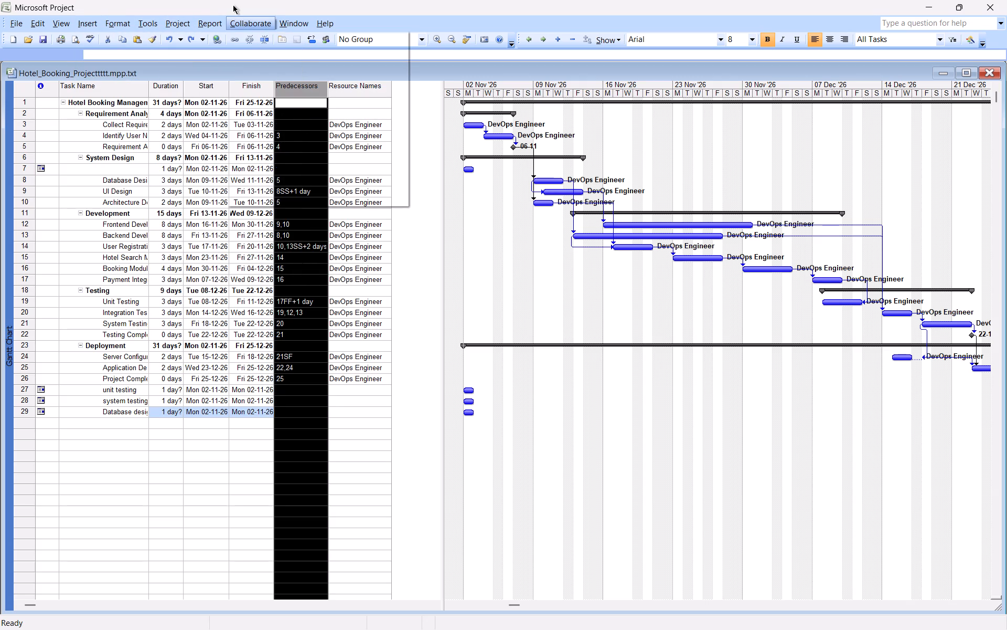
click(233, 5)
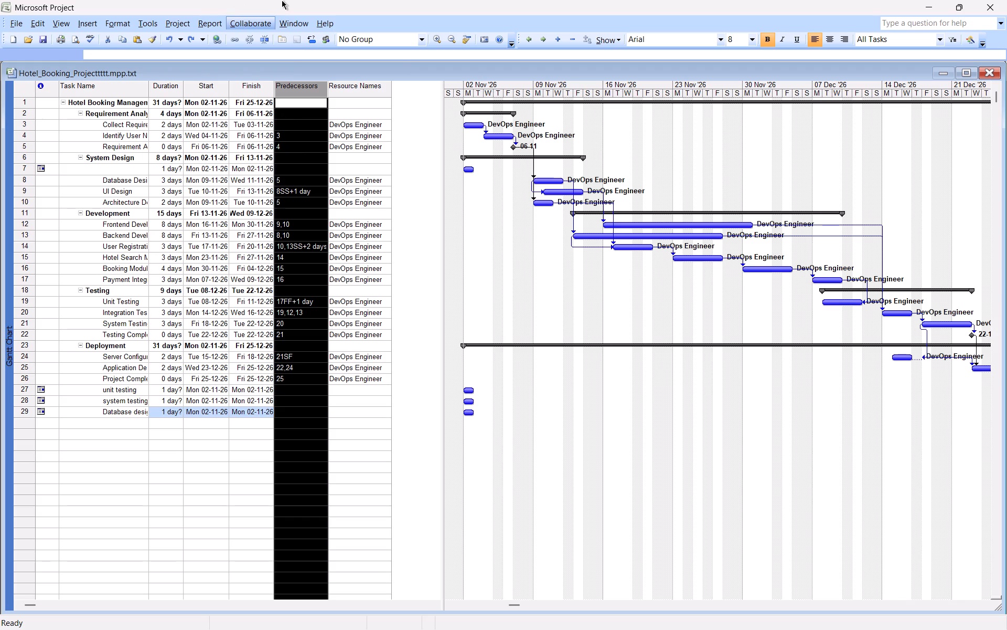
Switch to the Tracking Gantt view and examine the tracking bars and links across the task list.
click(171, 27)
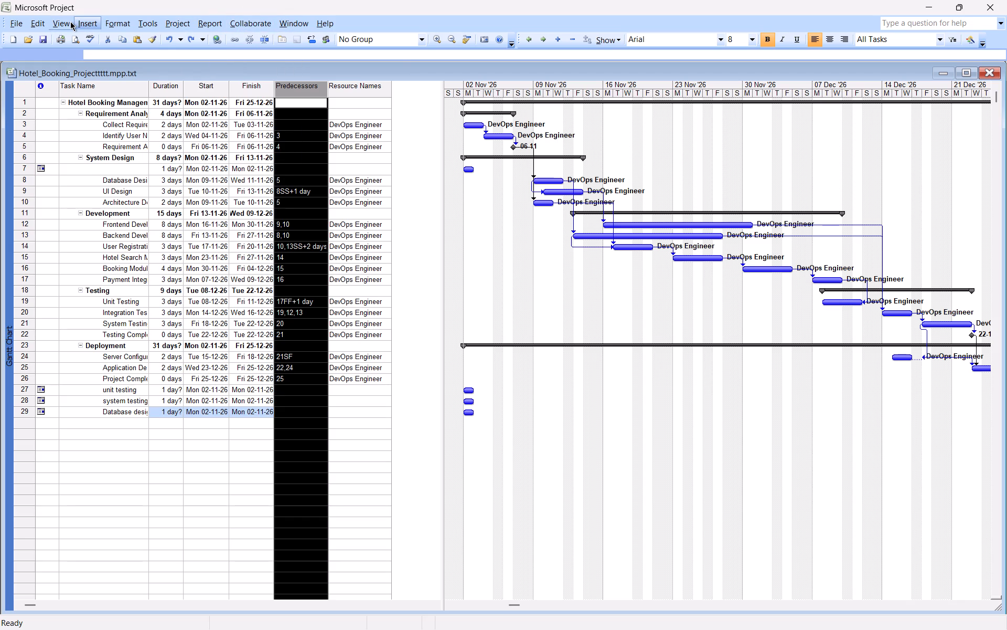
click(81, 88)
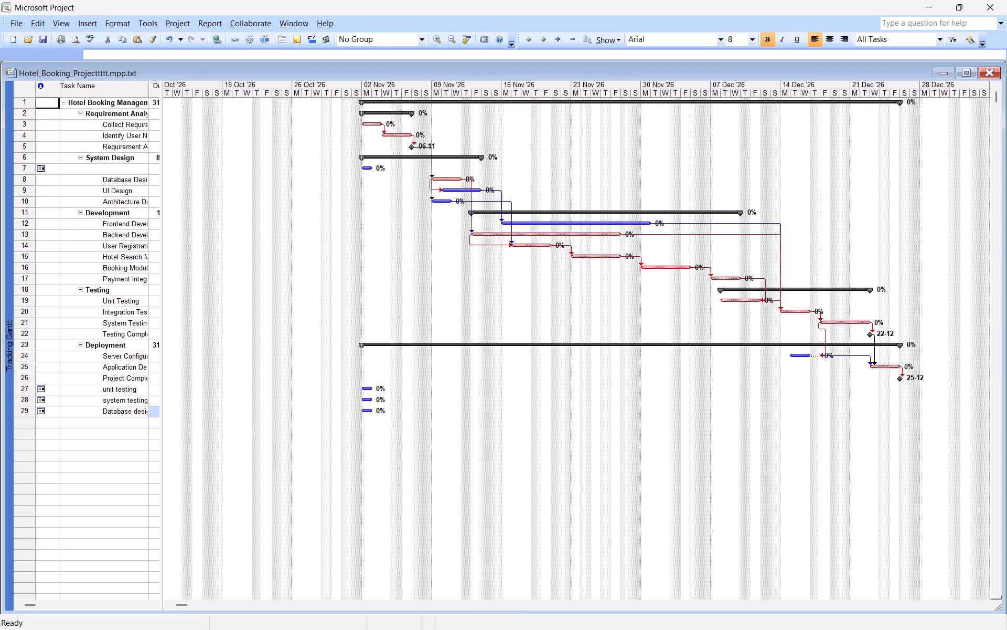
scroll(549, 233, up, 3)
scroll(549, 232, down, 1)
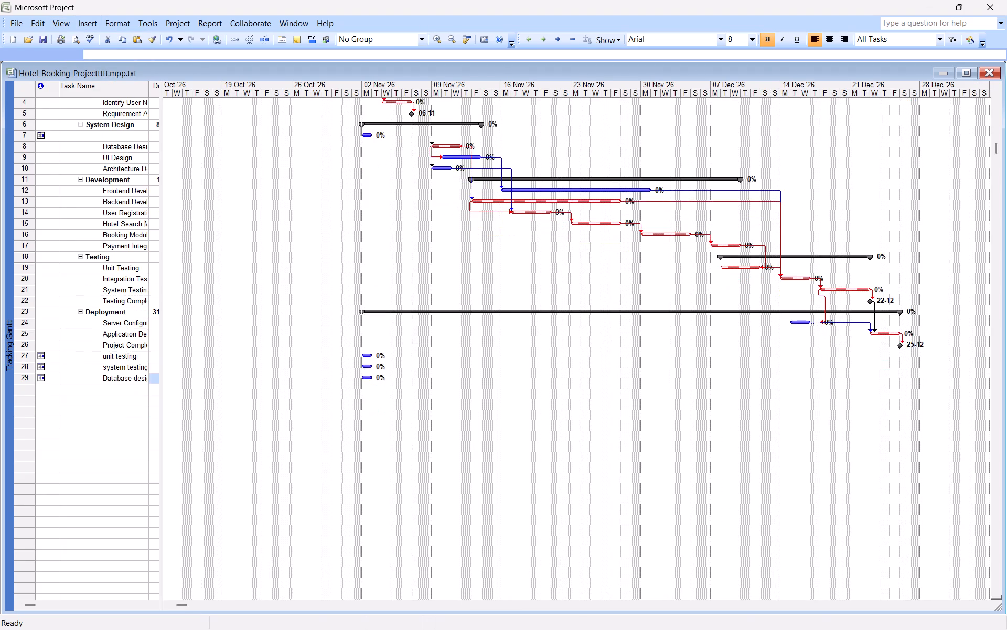
scroll(549, 232, up, 5)
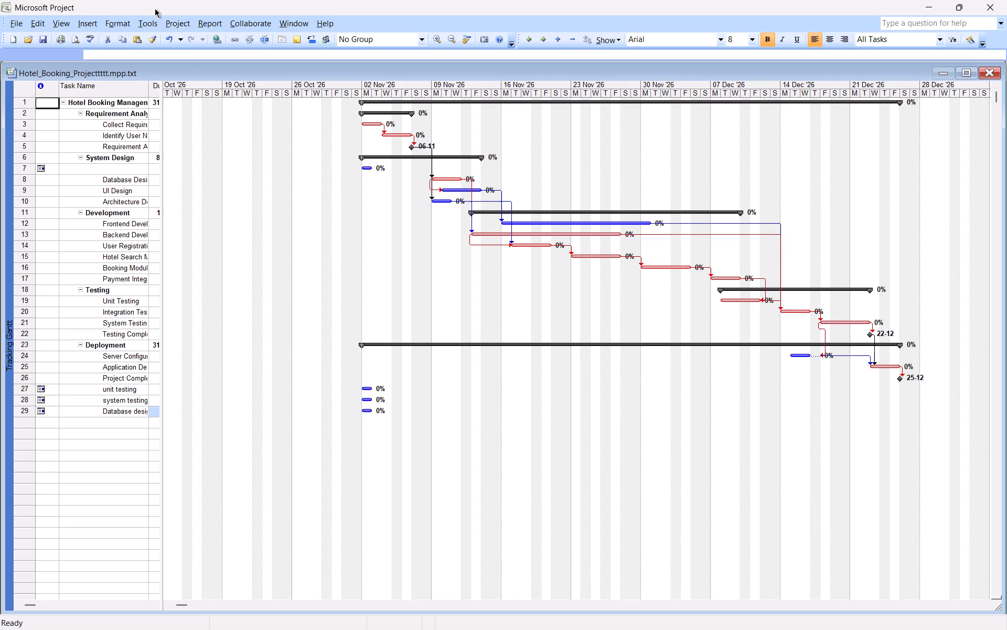
Switch to the Task Usage view and examine the daily work hours assigned across all tasks.
click(55, 22)
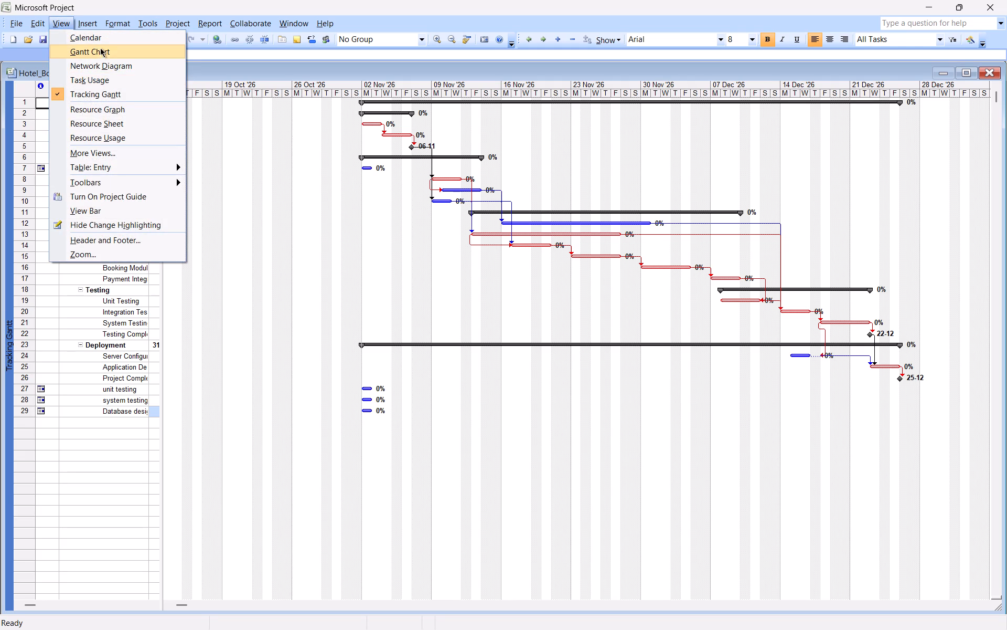
click(99, 82)
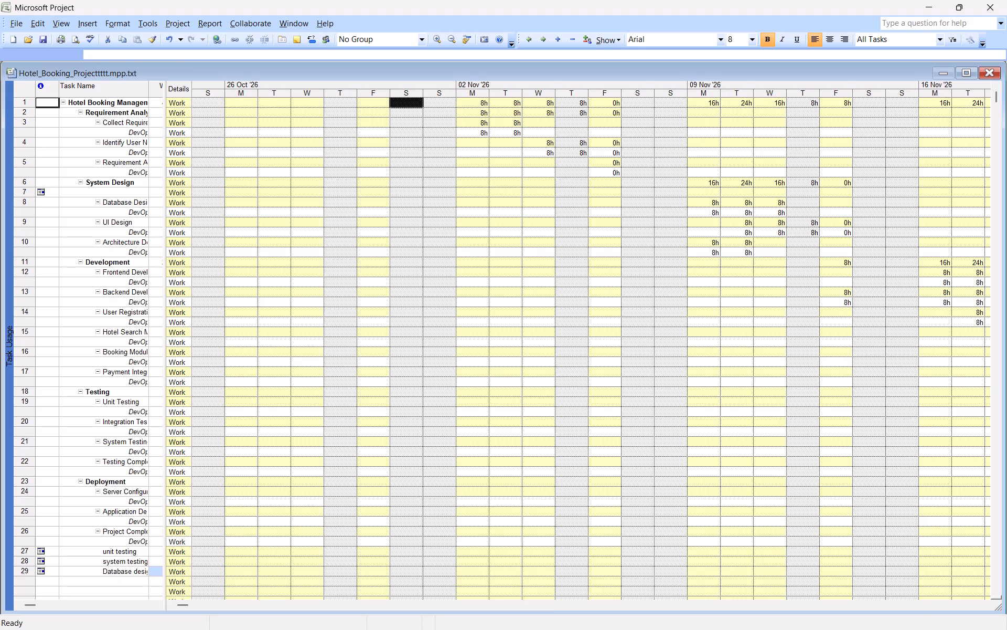
scroll(512, 224, down, 2)
scroll(512, 224, up, 3)
scroll(415, 106, down, 3)
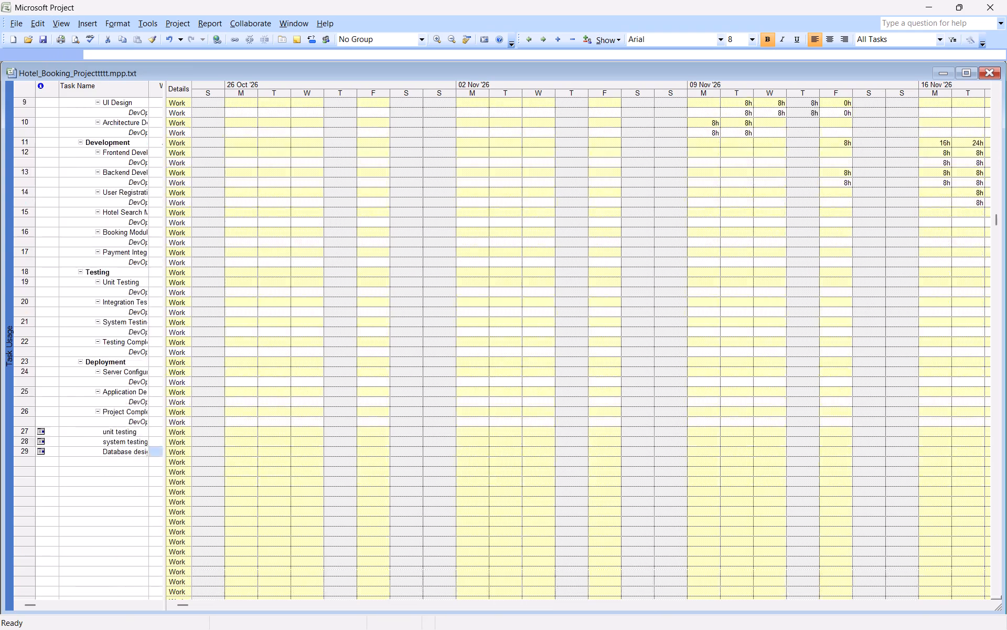
scroll(414, 107, down, 6)
scroll(399, 130, up, 17)
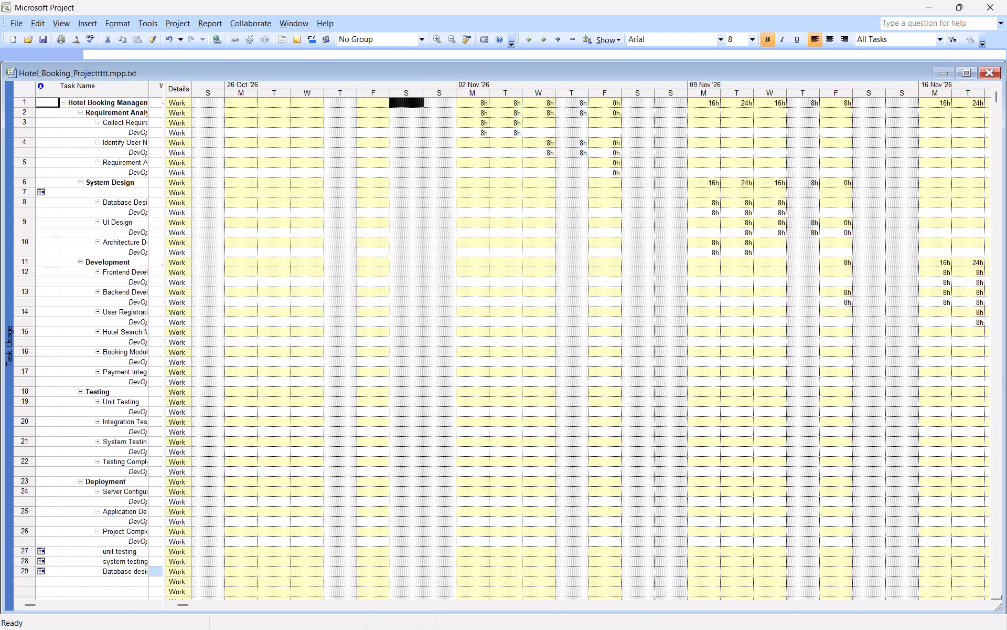
scroll(405, 119, up, 3)
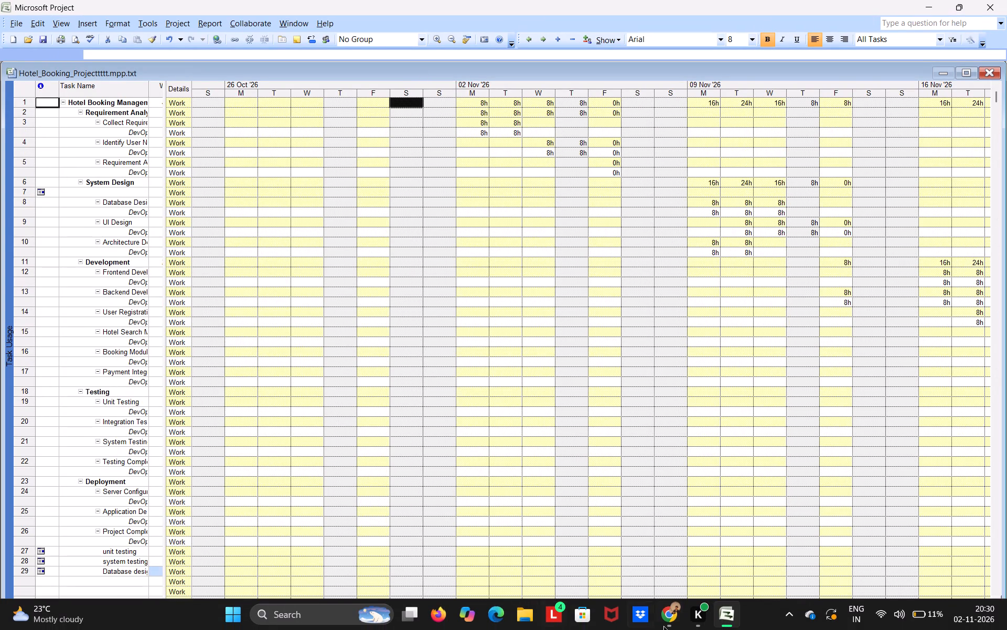
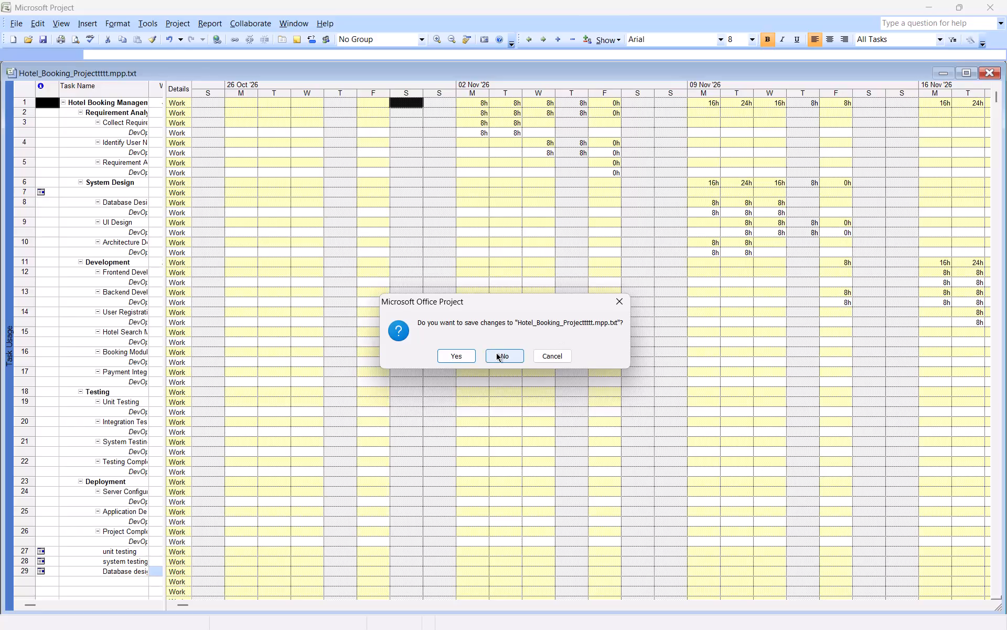
Cancel closing the hotel booking project so the file stays open.
click(556, 350)
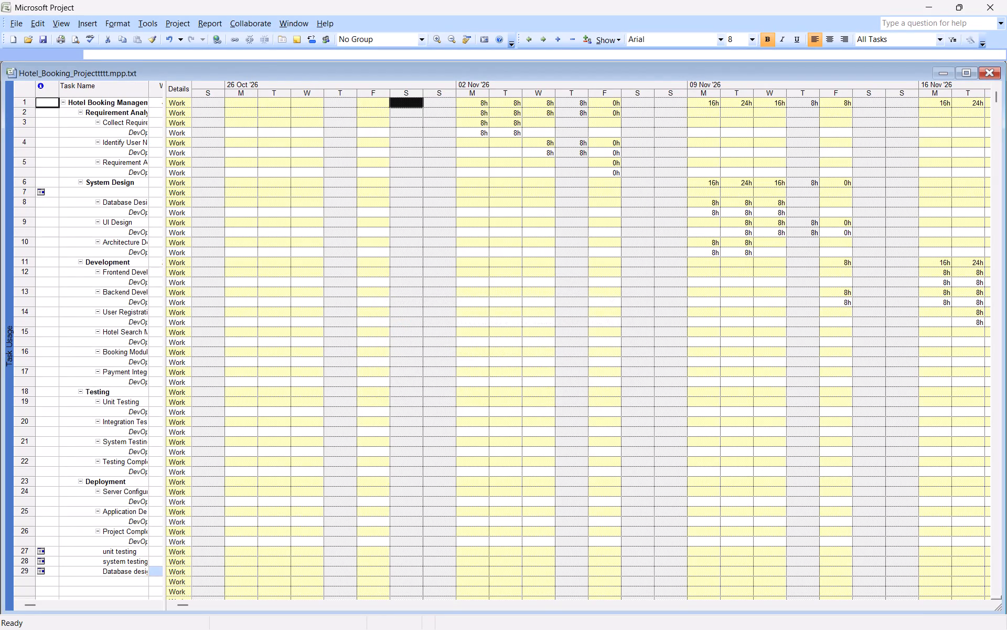
Open the Windows shut down or sign out options.
key(super+x)
text(uuu)
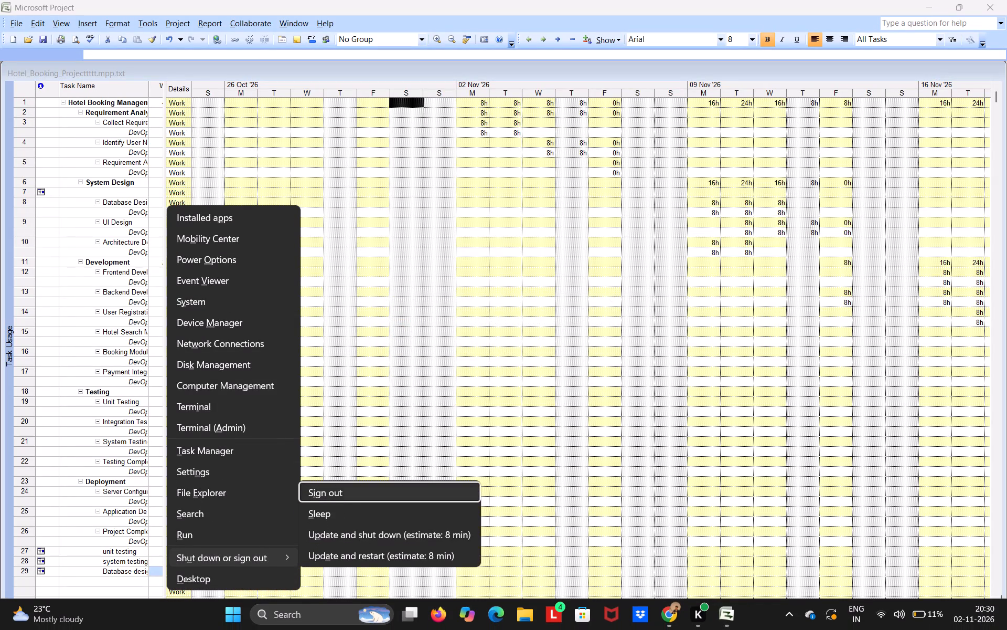